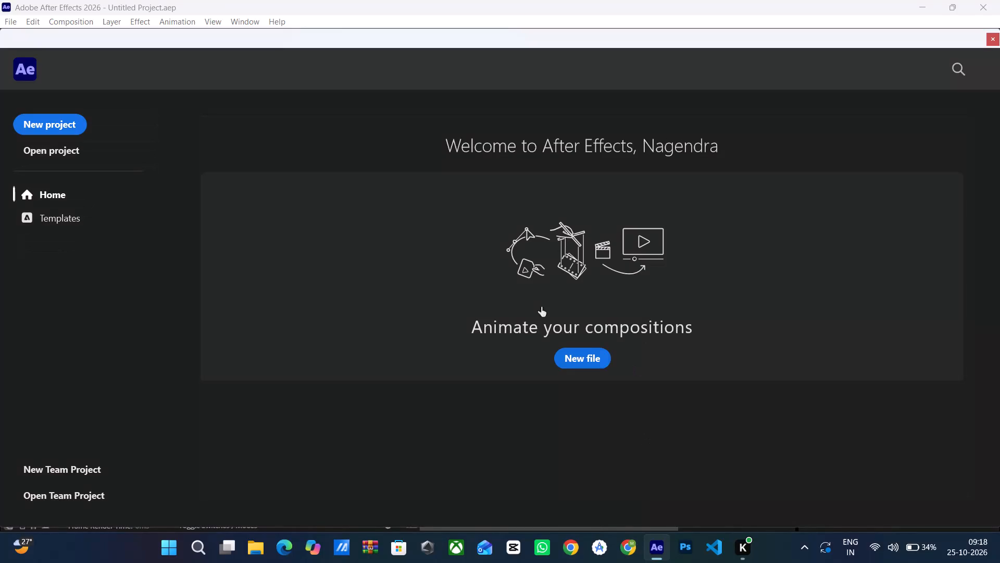
Open the existing project file "title" from the Adobe After Effects Auto-Save folder.
{"action": "left_click", "coordinate": [81, 143]}
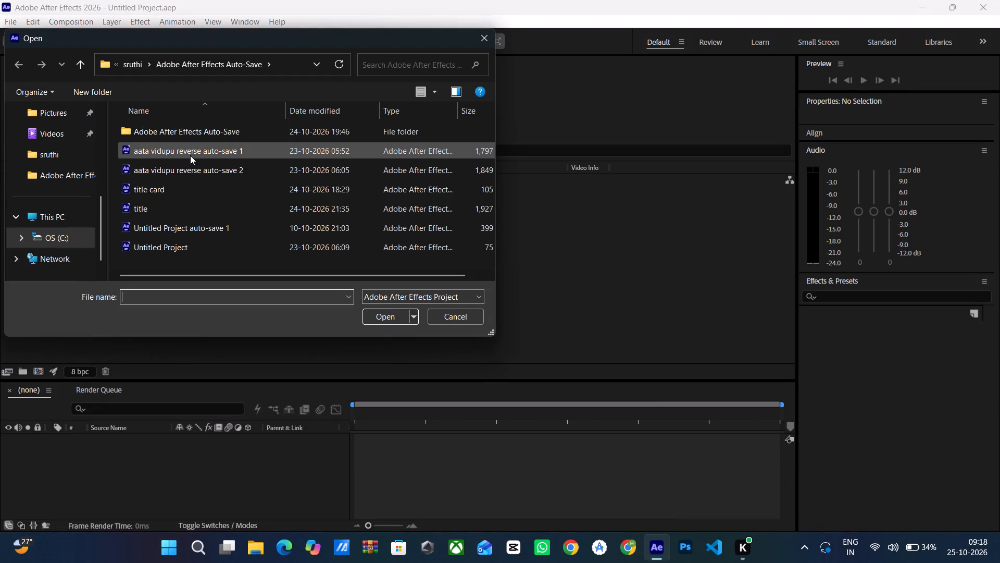
{"action": "left_click", "coordinate": [187, 193]}
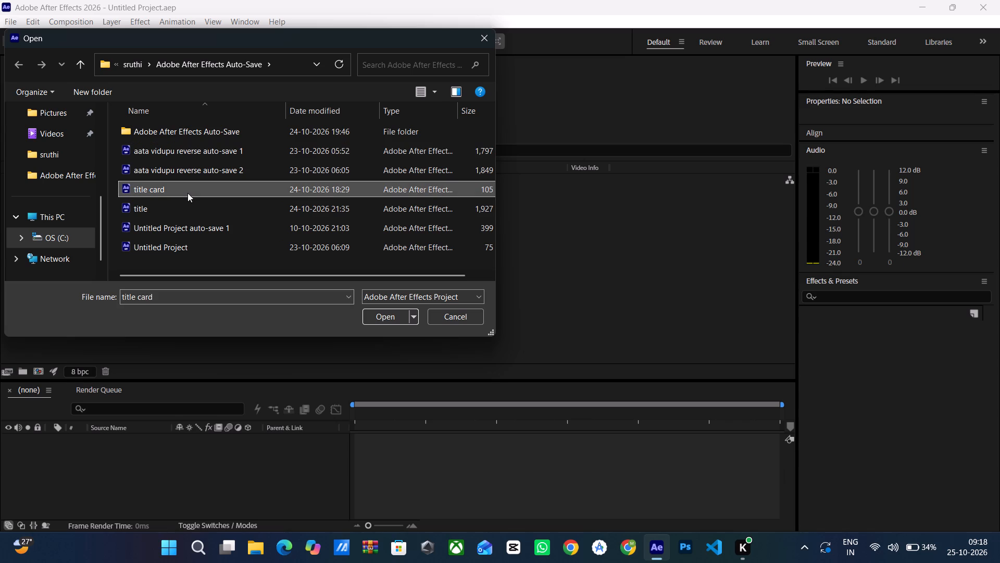
{"action": "left_click", "coordinate": [189, 205]}
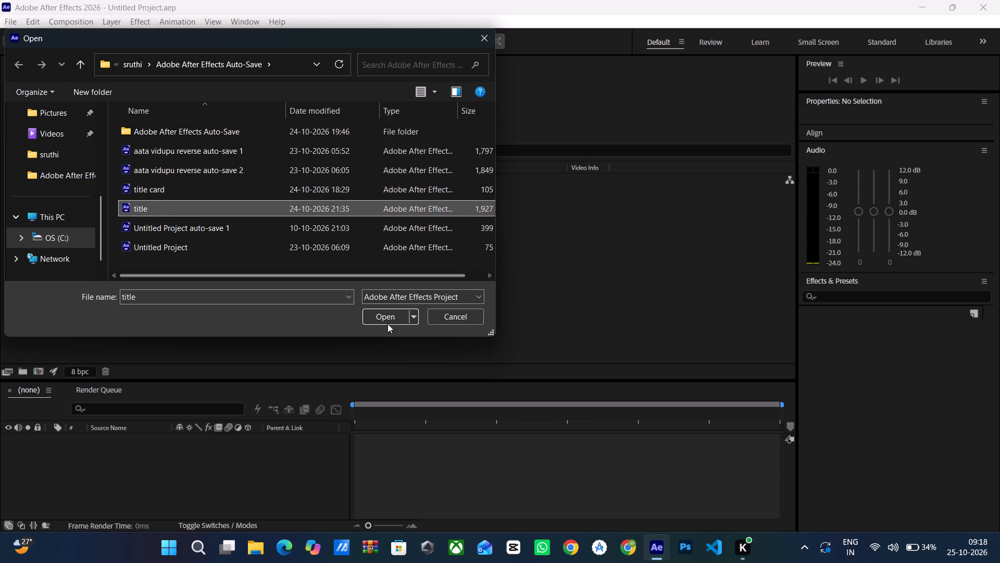
{"action": "left_click", "coordinate": [387, 317]}
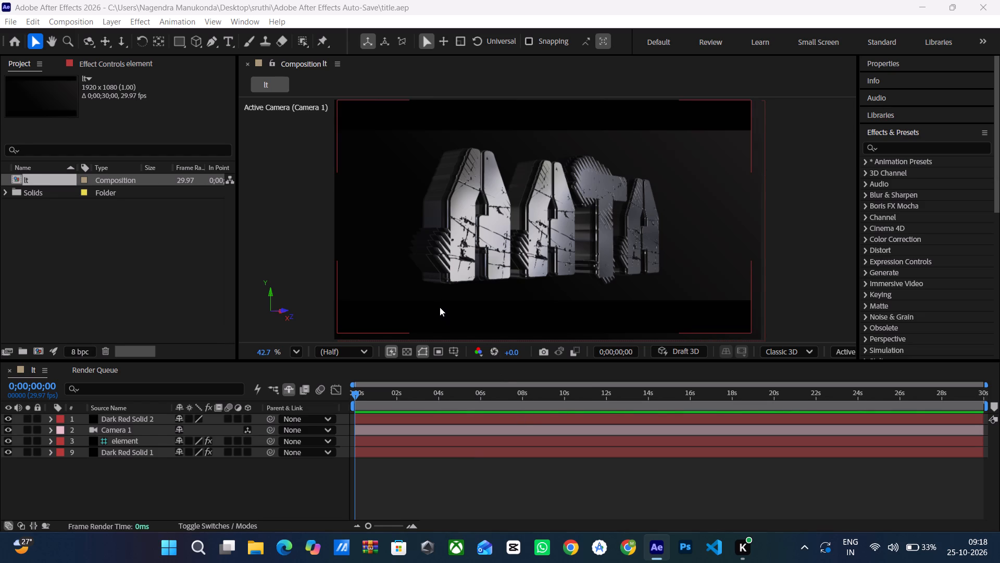
Reposition the Dark Red Solid 2 letterbox layer in the composition to an X position of about 972.
{"action": "left_click_drag", "start_coordinate": [440, 307], "coordinate": [435, 309]}
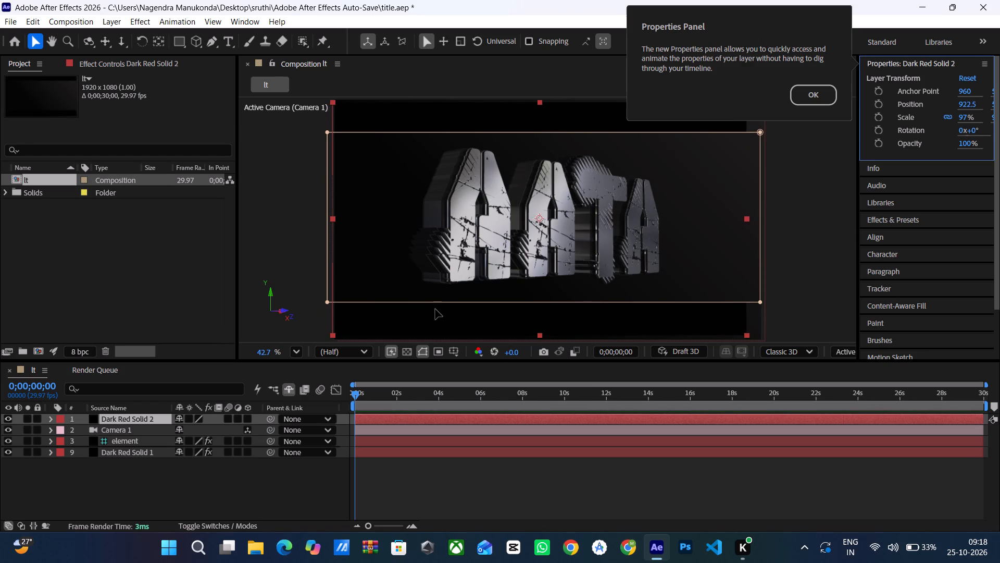
{"action": "left_click_drag", "start_coordinate": [435, 309], "coordinate": [428, 309]}
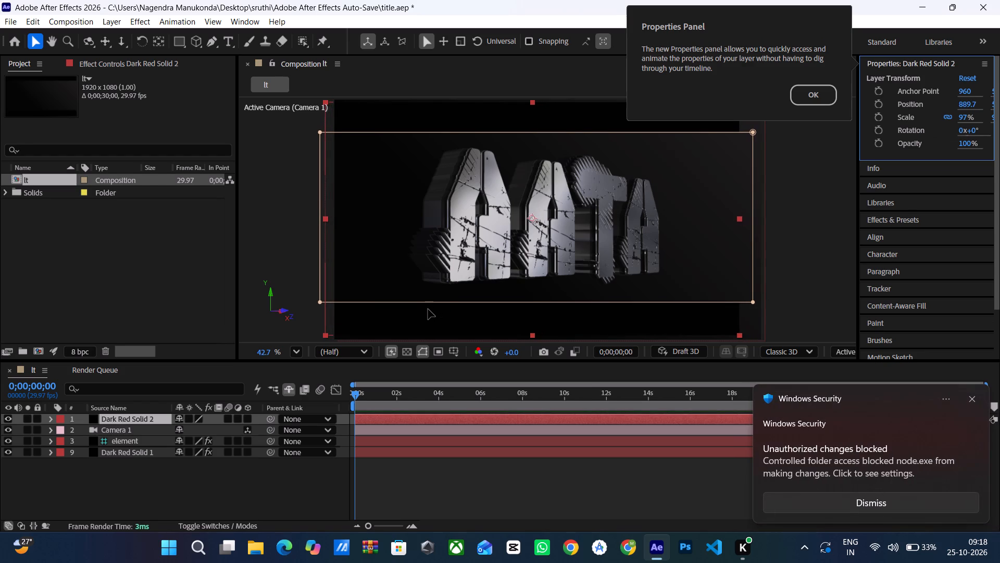
{"action": "left_click_drag", "start_coordinate": [428, 309], "coordinate": [448, 312]}
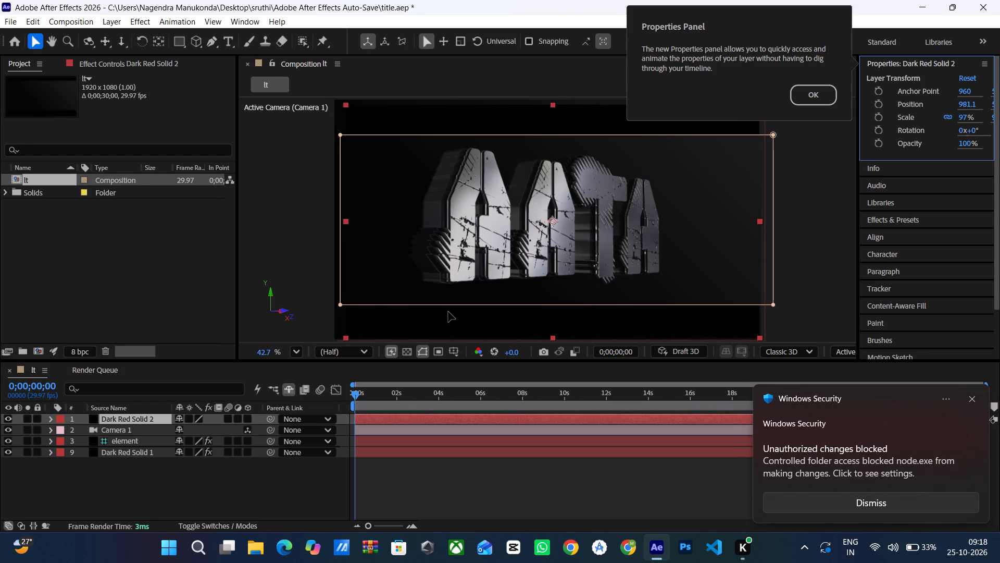
{"action": "left_click_drag", "start_coordinate": [448, 312], "coordinate": [446, 311]}
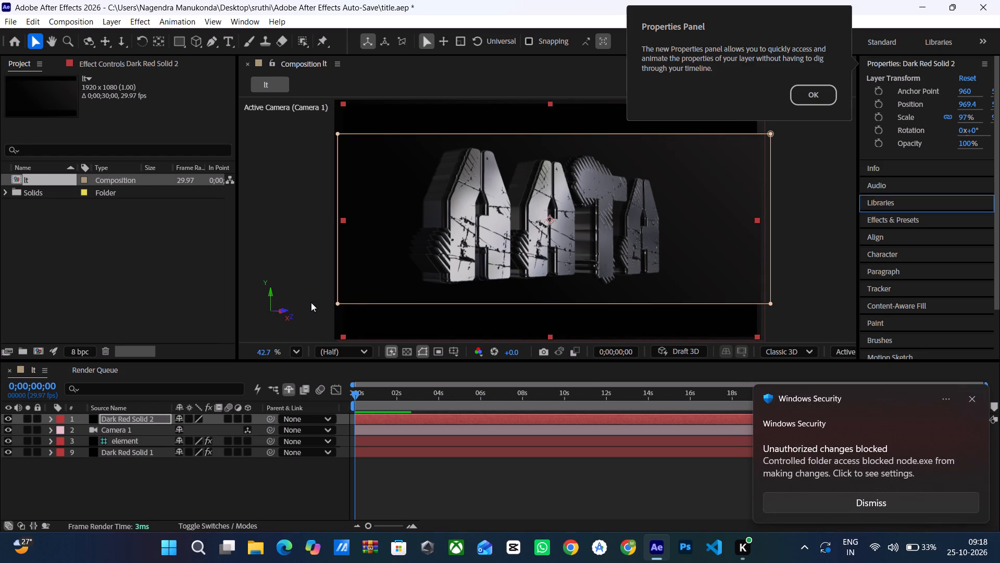
{"action": "left_click", "coordinate": [311, 302]}
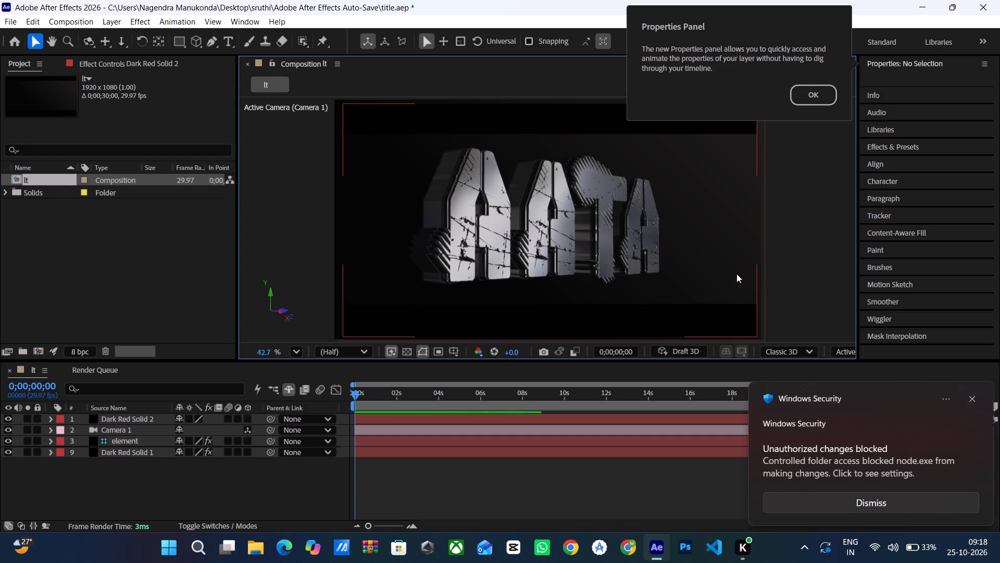
{"action": "left_click", "coordinate": [755, 298]}
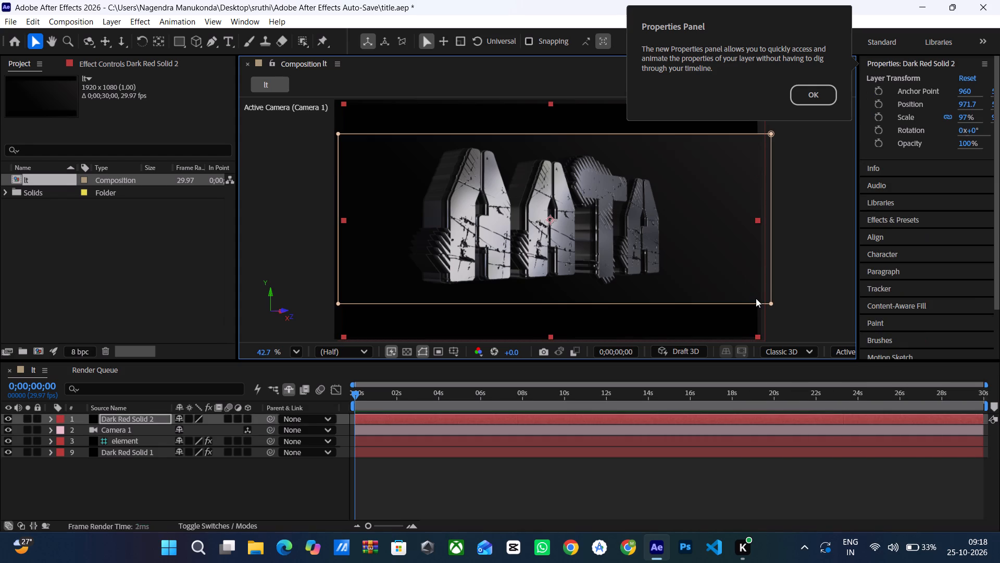
Stretch the Dark Red Solid 2 letterbox layer horizontally to 99% scale and deselect it.
{"action": "left_click", "coordinate": [757, 334]}
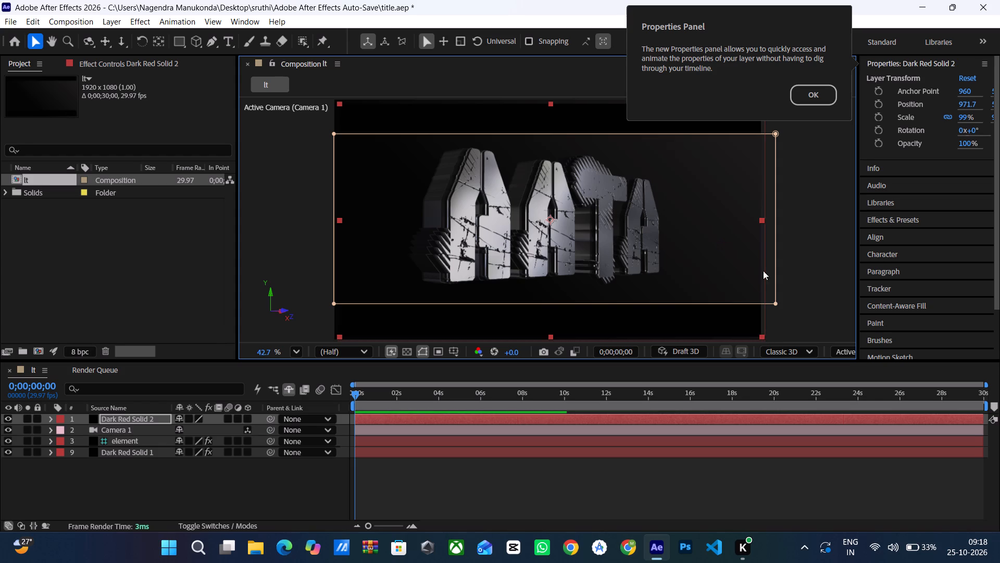
{"action": "left_click", "coordinate": [807, 290]}
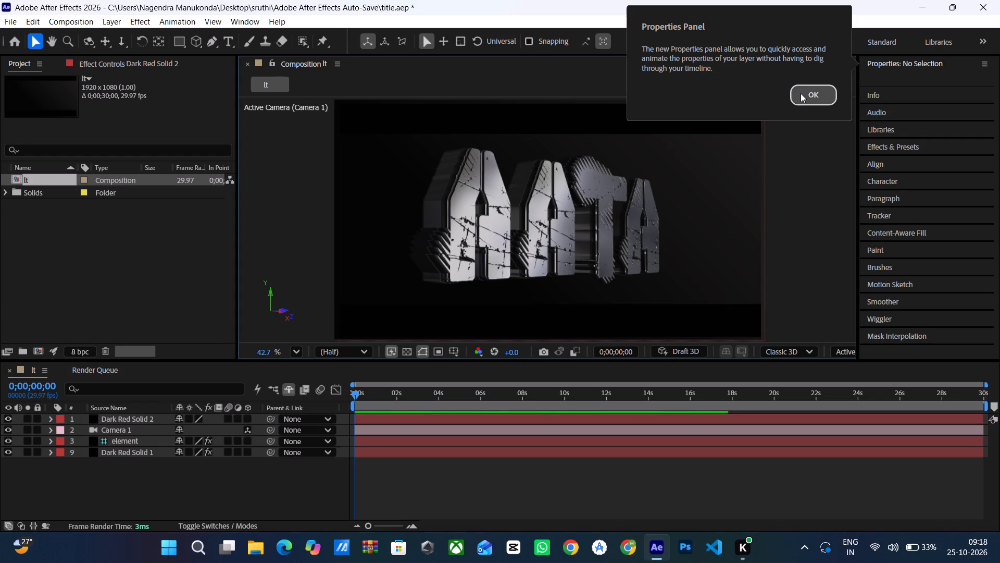
Dismiss the Properties Panel introduction tip.
{"action": "left_click", "coordinate": [801, 93]}
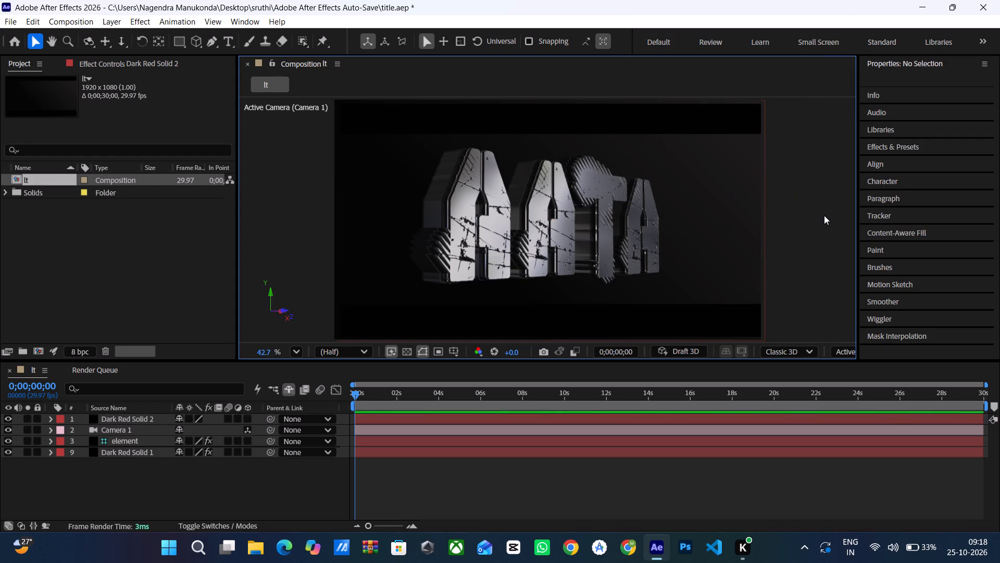
Nudge the Dark Red Solid 2 letterbox layer slightly to the left within the frame, leaving no layer selected.
{"action": "left_click_drag", "start_coordinate": [697, 228], "coordinate": [692, 229]}
{"action": "left_click", "coordinate": [806, 216]}
{"action": "left_click", "coordinate": [806, 216]}
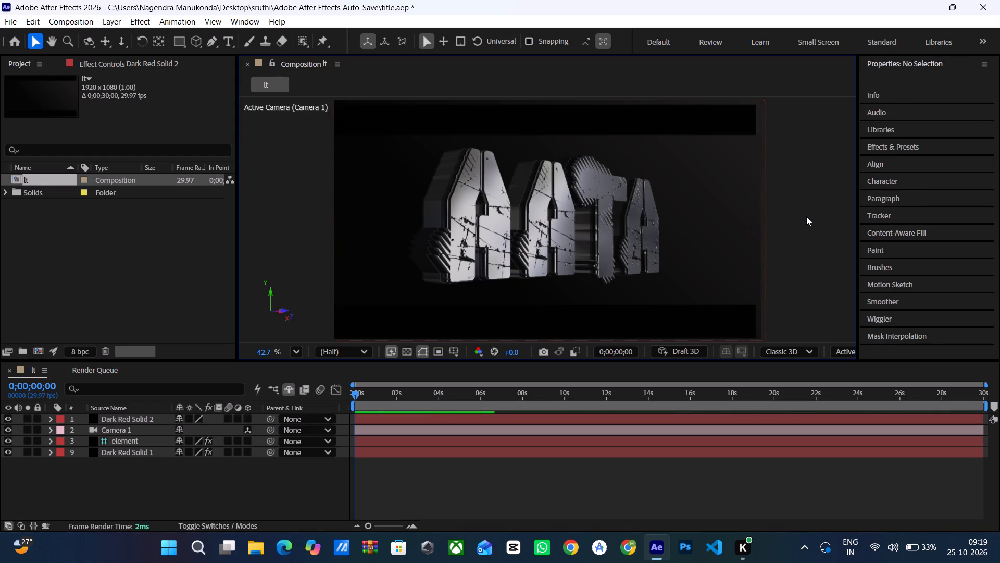
{"action": "left_click", "coordinate": [772, 267]}
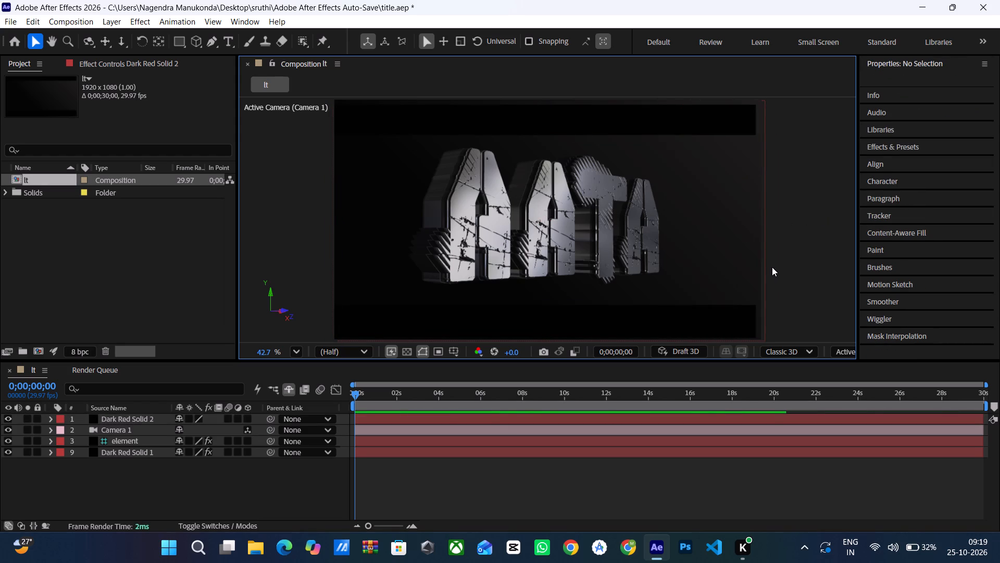
{"action": "left_click", "coordinate": [772, 267]}
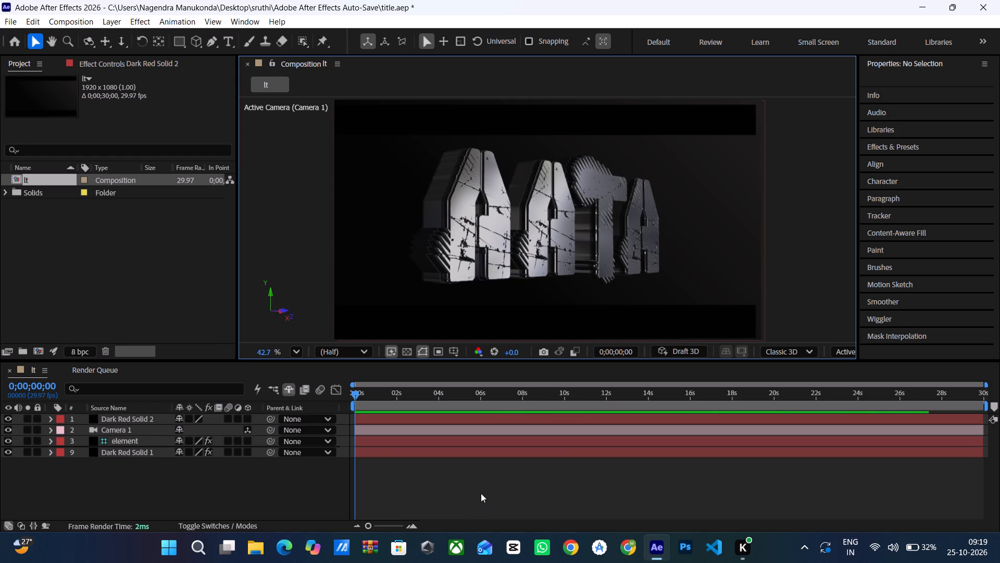
{"action": "left_click", "coordinate": [481, 493]}
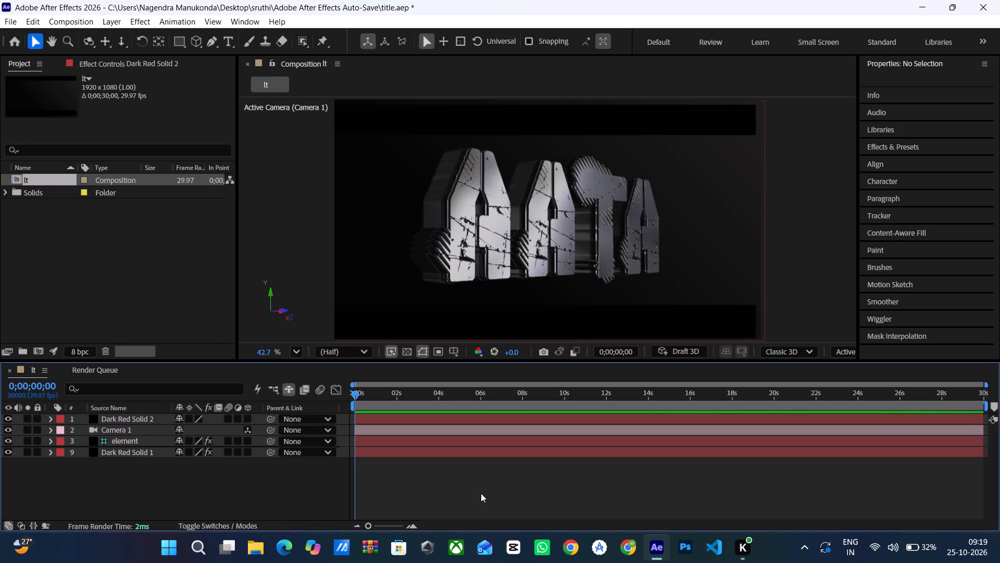
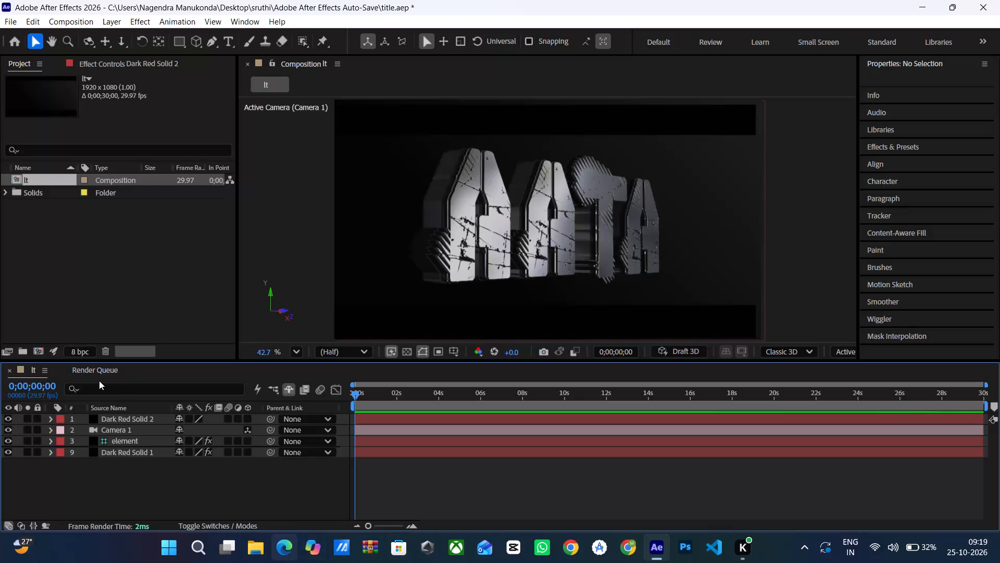
Find the Brightness & Contrast effect by searching for "brigh" and apply it to the element layer.
{"action": "left_click", "coordinate": [120, 440]}
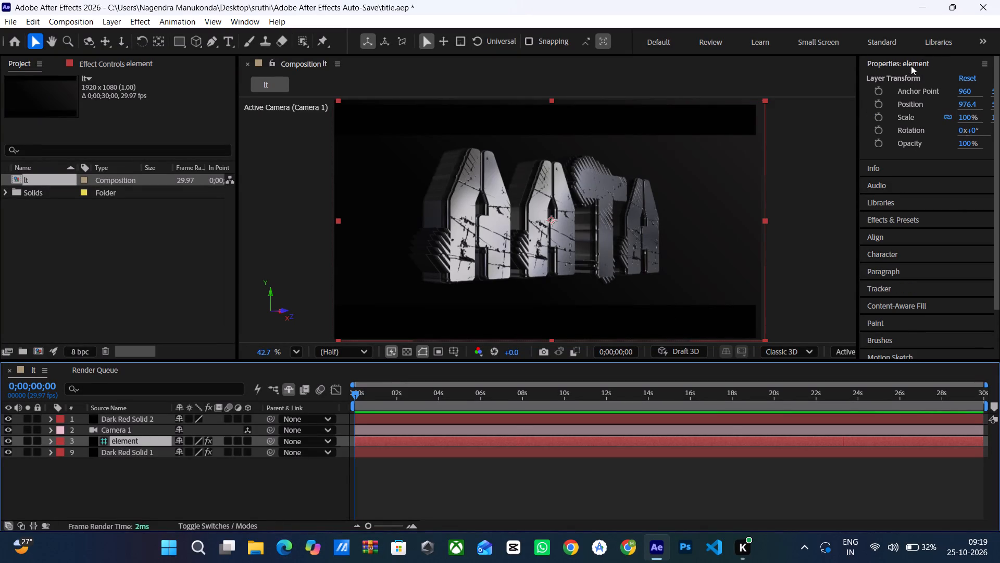
{"action": "left_click", "coordinate": [910, 62]}
{"action": "left_click", "coordinate": [910, 62]}
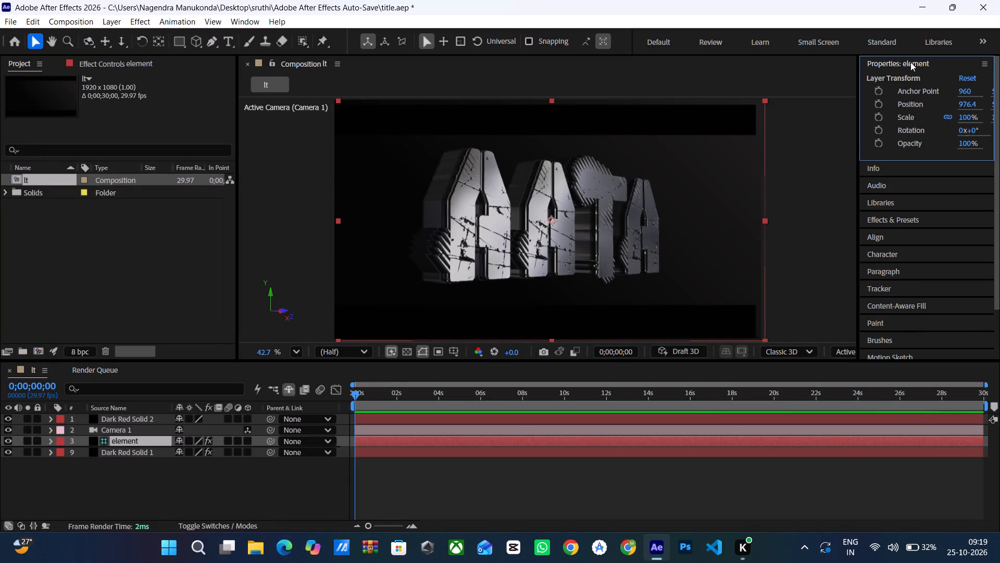
{"action": "left_click", "coordinate": [910, 62]}
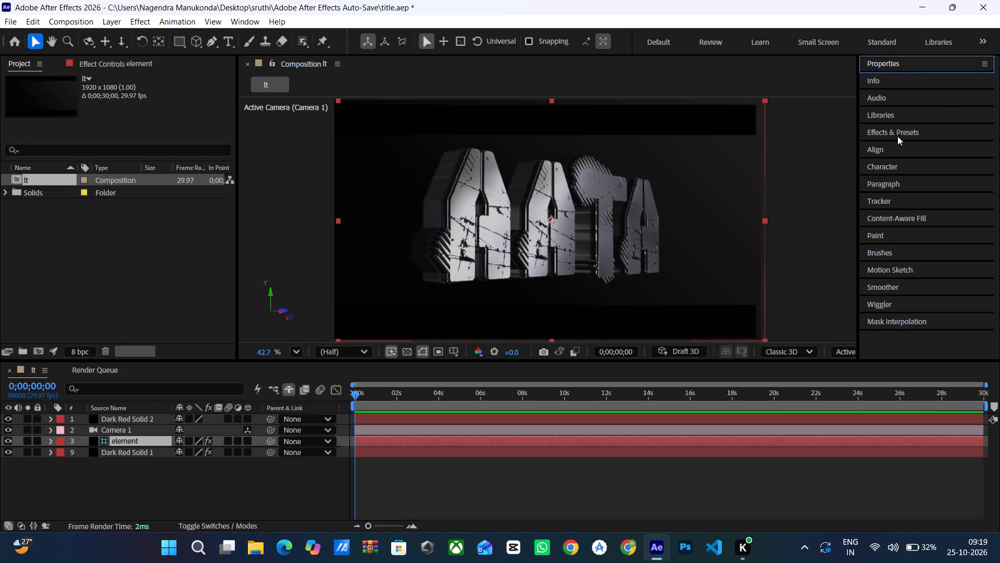
{"action": "left_click", "coordinate": [897, 131]}
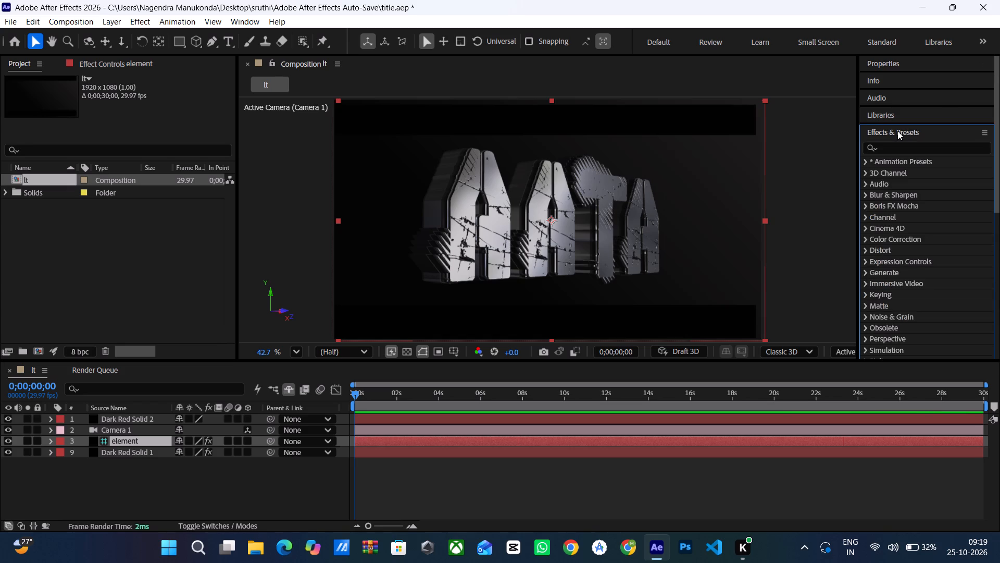
{"action": "left_click", "coordinate": [893, 150]}
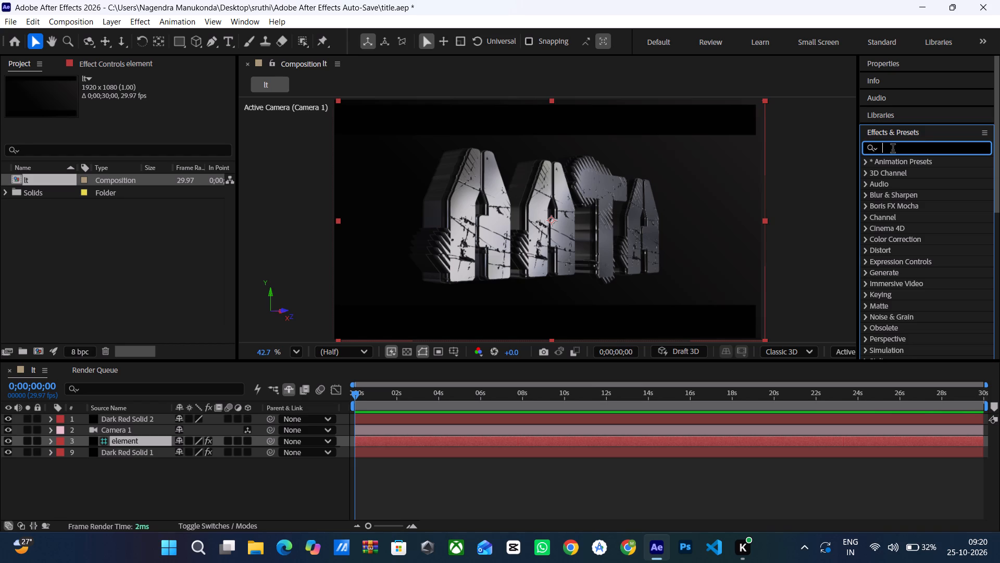
{"action": "type", "text": "brigh"}
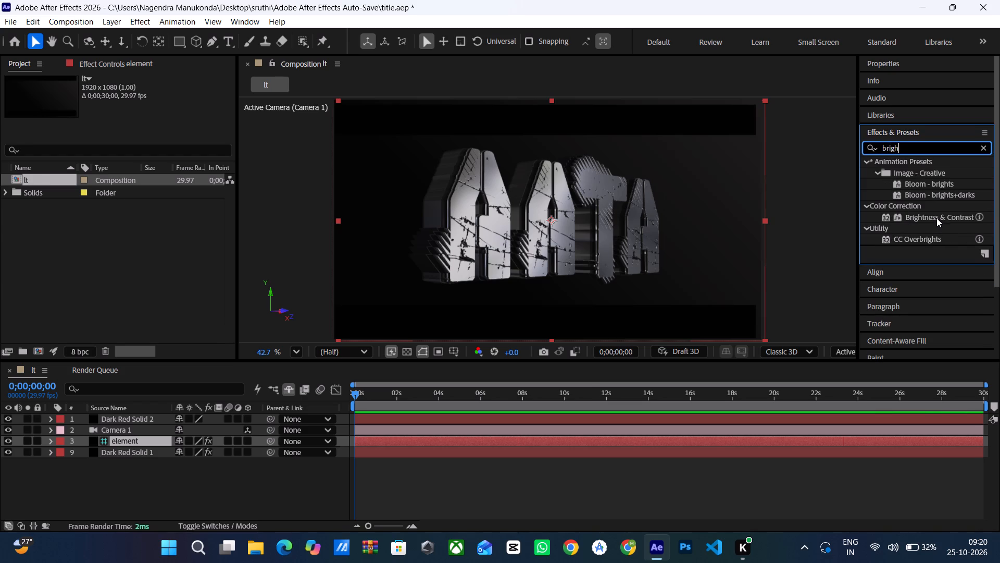
{"action": "left_click_drag", "start_coordinate": [937, 217], "coordinate": [158, 442]}
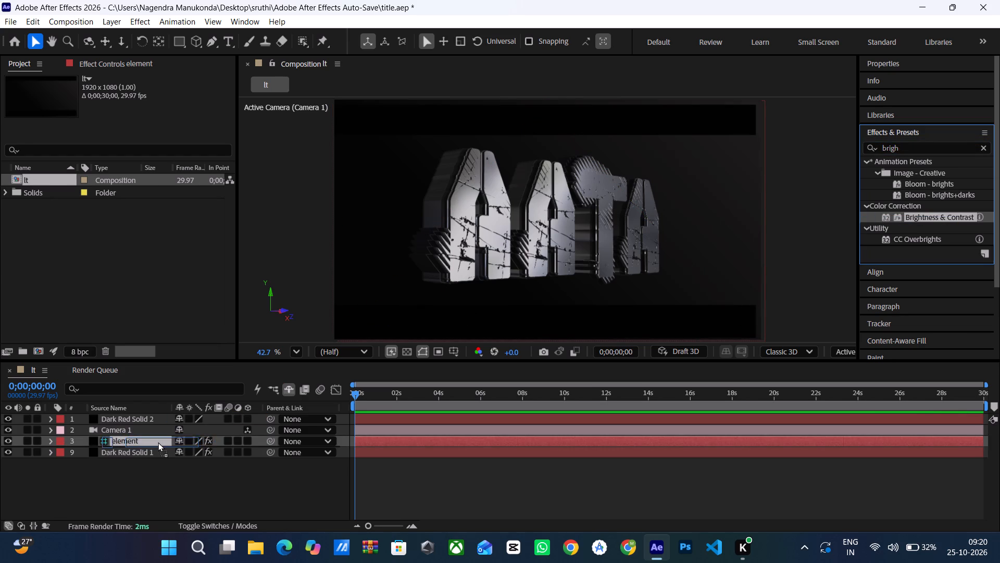
{"action": "left_click_drag", "start_coordinate": [158, 442], "coordinate": [156, 439]}
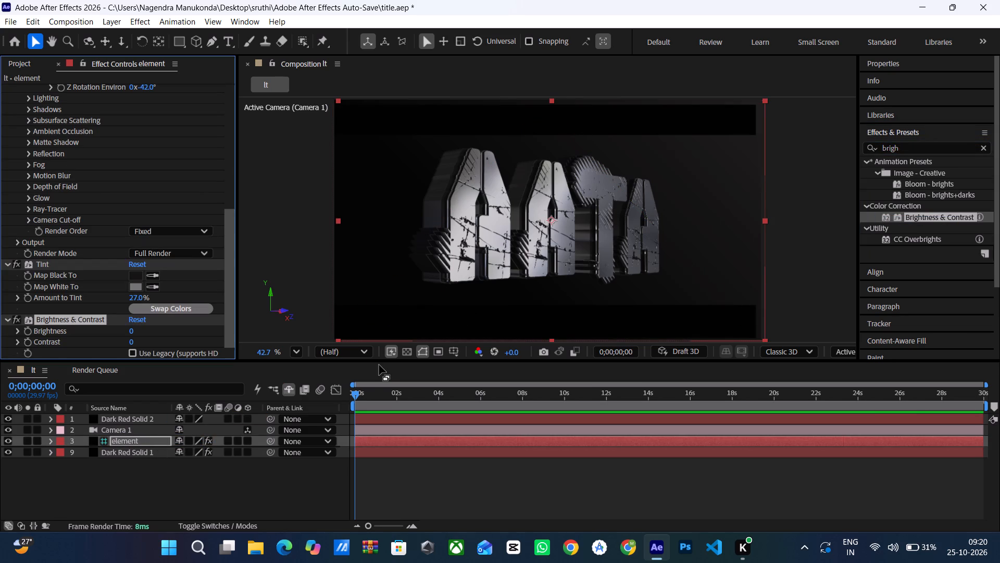
Raise the Brightness & Contrast effect's Brightness to 149 on the element layer.
{"action": "scroll", "coordinate": [133, 301], "scroll_direction": "down", "scroll_amount": 4}
{"action": "left_click_drag", "start_coordinate": [131, 332], "coordinate": [148, 334]}
{"action": "left_click_drag", "start_coordinate": [148, 334], "coordinate": [218, 337]}
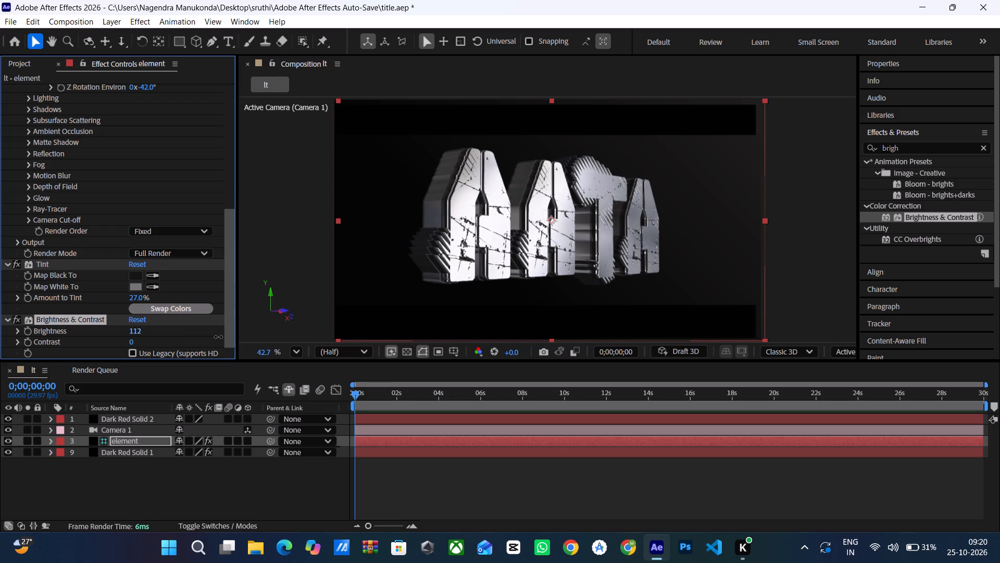
{"action": "left_click_drag", "start_coordinate": [218, 337], "coordinate": [233, 337]}
Set the Brightness & Contrast effect's Contrast to 37 on the element layer and deselect the layer.
{"action": "left_click_drag", "start_coordinate": [134, 341], "coordinate": [166, 340]}
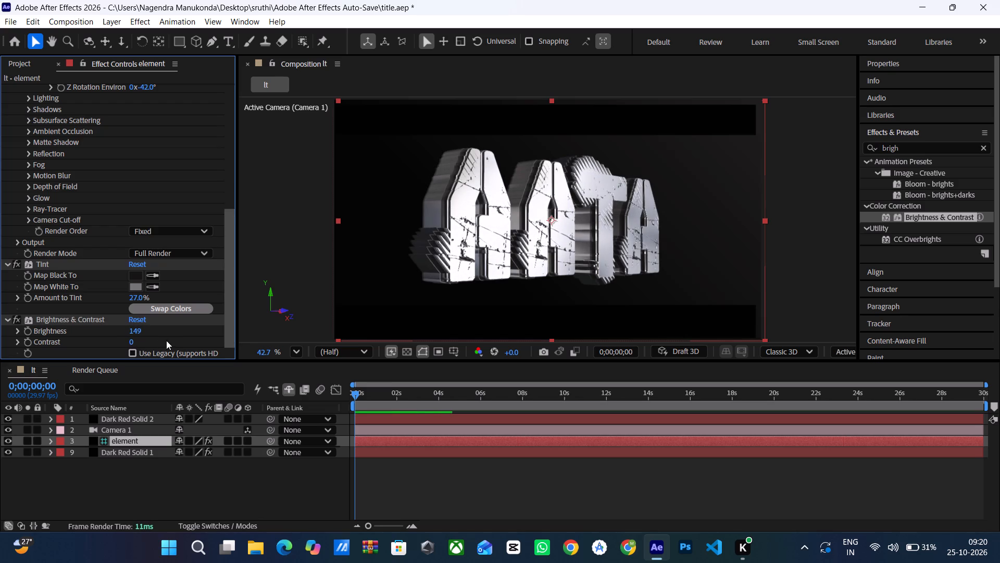
{"action": "left_click_drag", "start_coordinate": [166, 340], "coordinate": [232, 336]}
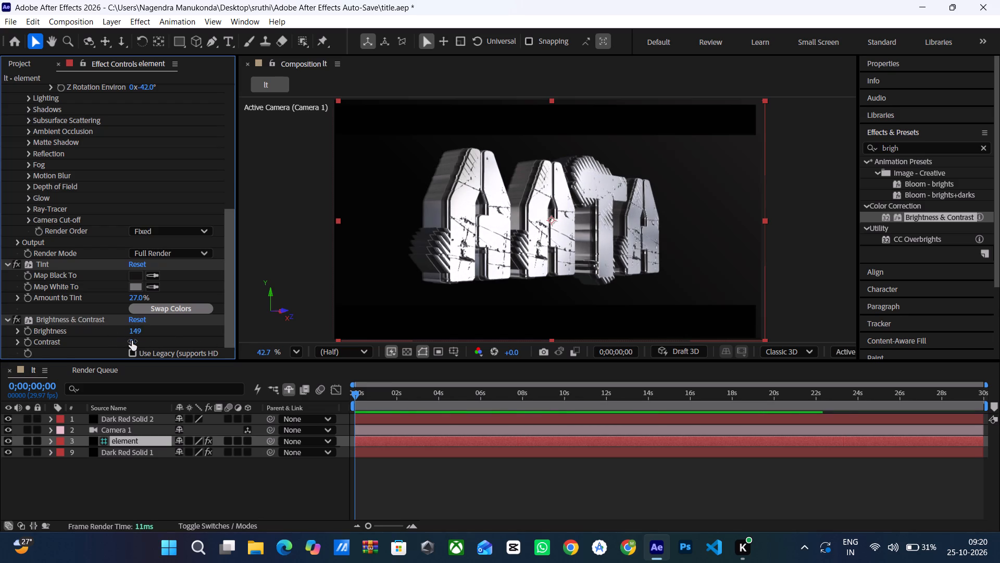
{"action": "left_click_drag", "start_coordinate": [132, 341], "coordinate": [184, 338]}
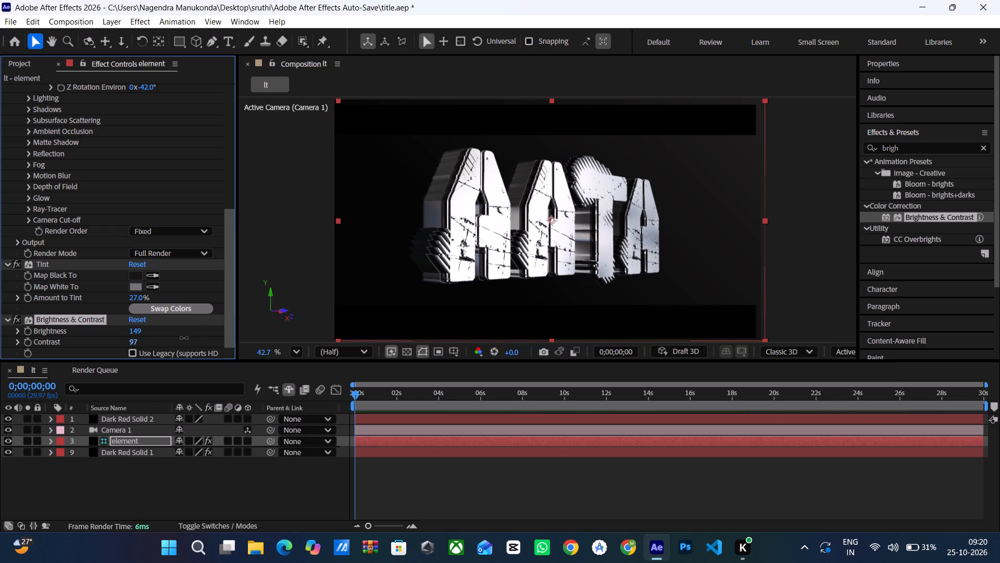
{"action": "left_click_drag", "start_coordinate": [184, 338], "coordinate": [206, 341]}
{"action": "left_click_drag", "start_coordinate": [206, 341], "coordinate": [180, 344]}
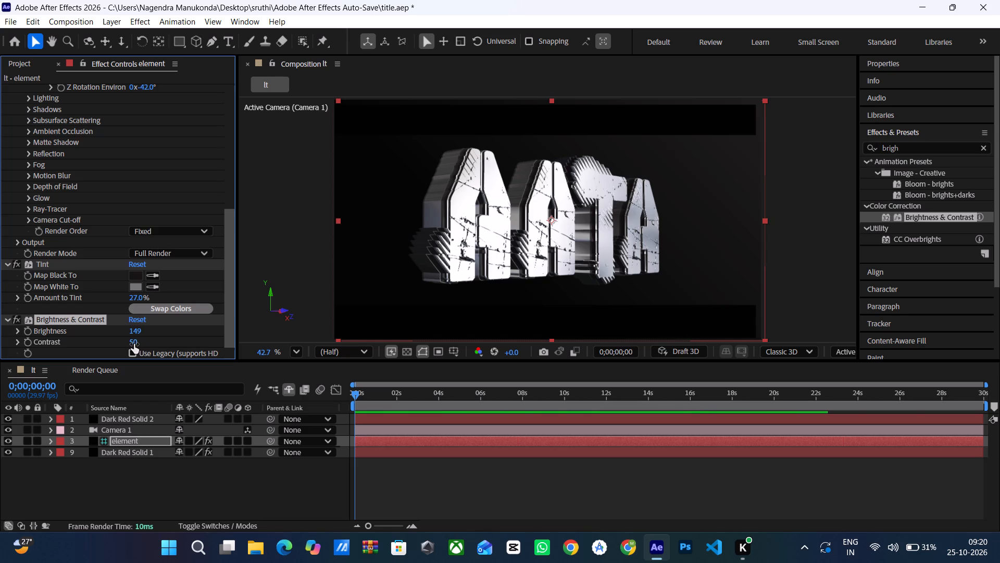
{"action": "left_click_drag", "start_coordinate": [134, 344], "coordinate": [145, 343]}
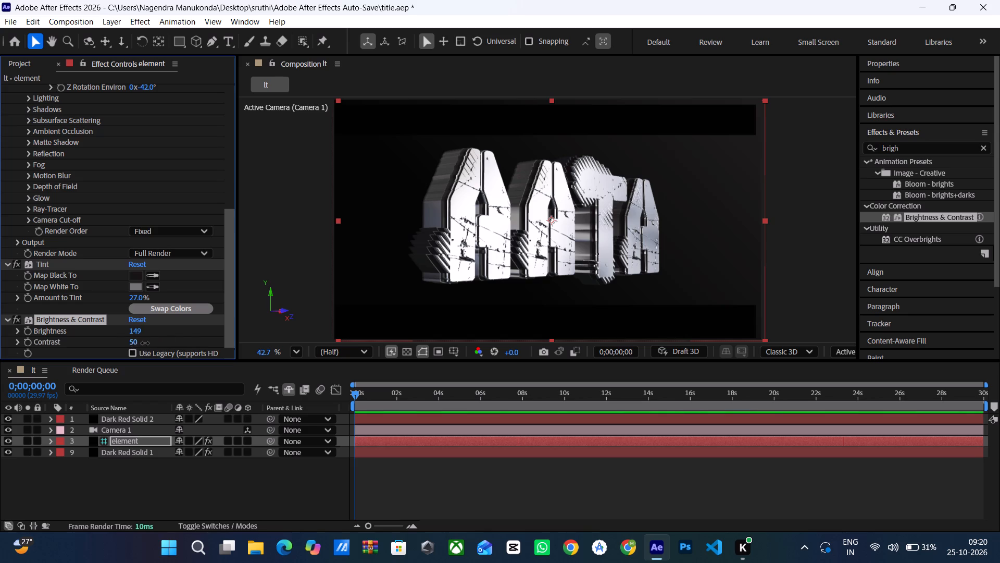
{"action": "left_click_drag", "start_coordinate": [145, 343], "coordinate": [247, 344]}
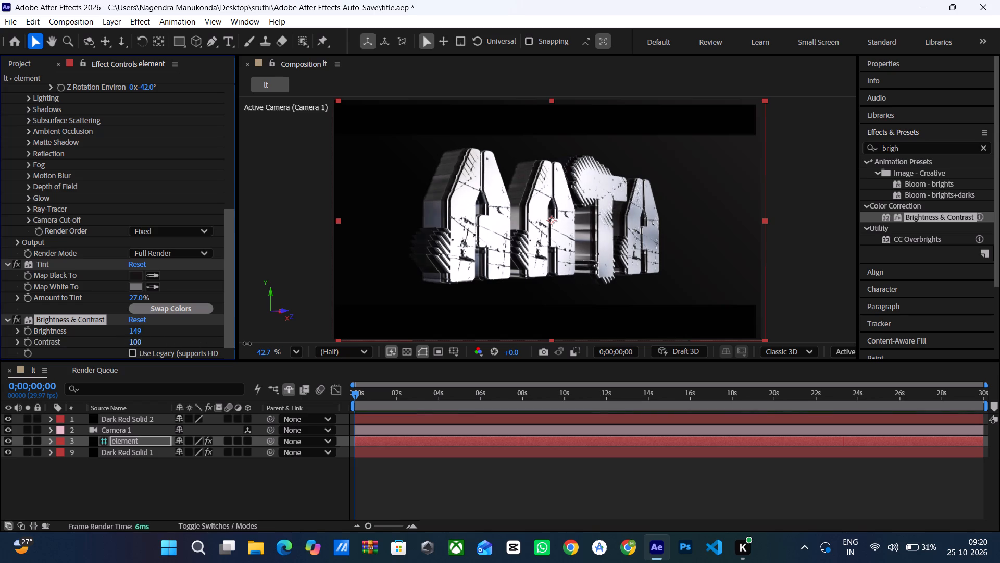
{"action": "left_click_drag", "start_coordinate": [247, 344], "coordinate": [208, 344]}
{"action": "left_click", "coordinate": [232, 481]}
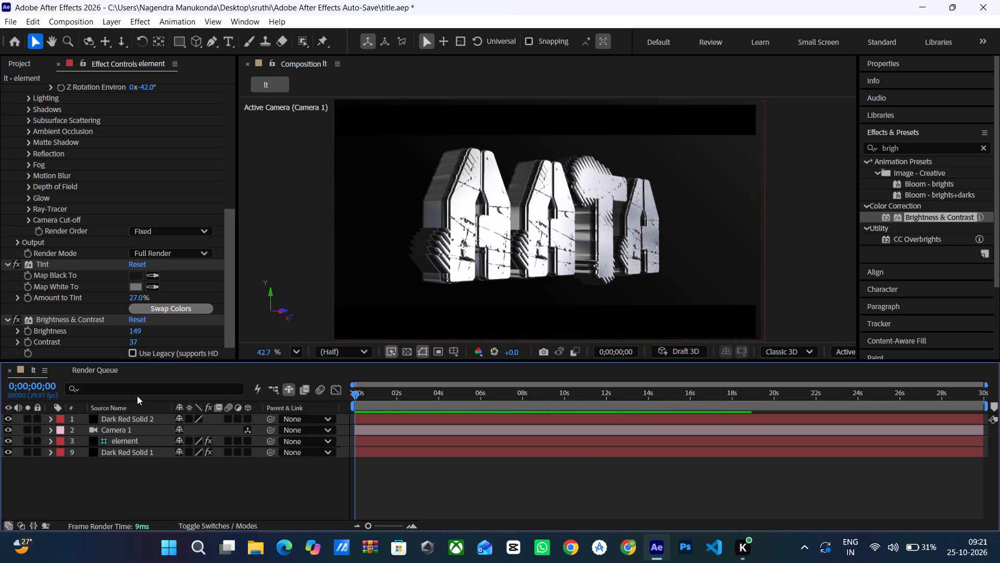
Dismiss the battery notification, search the effects for "curv", and apply Curves to the Dark Red Solid 2 layer.
{"action": "left_click", "coordinate": [135, 439]}
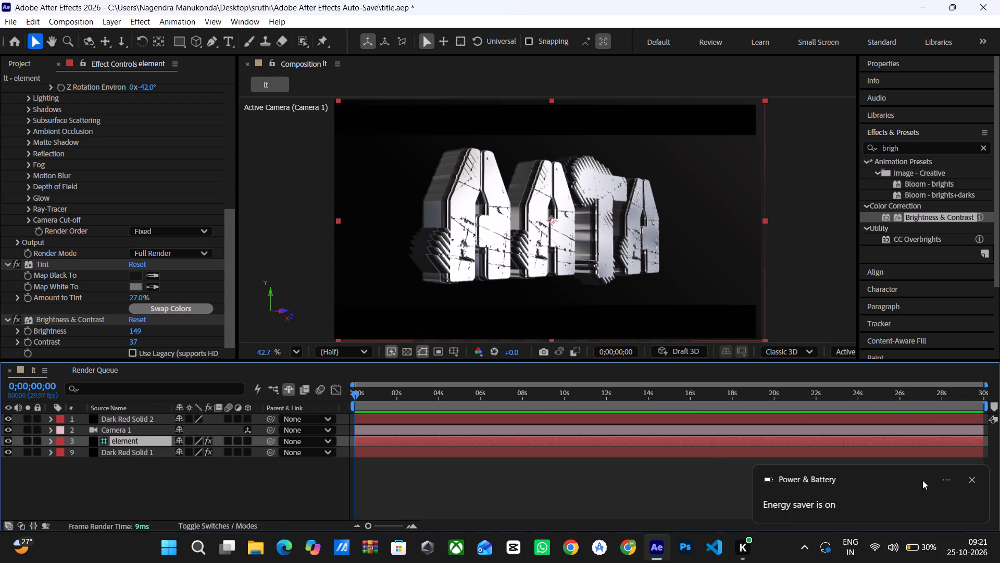
{"action": "left_click", "coordinate": [971, 478]}
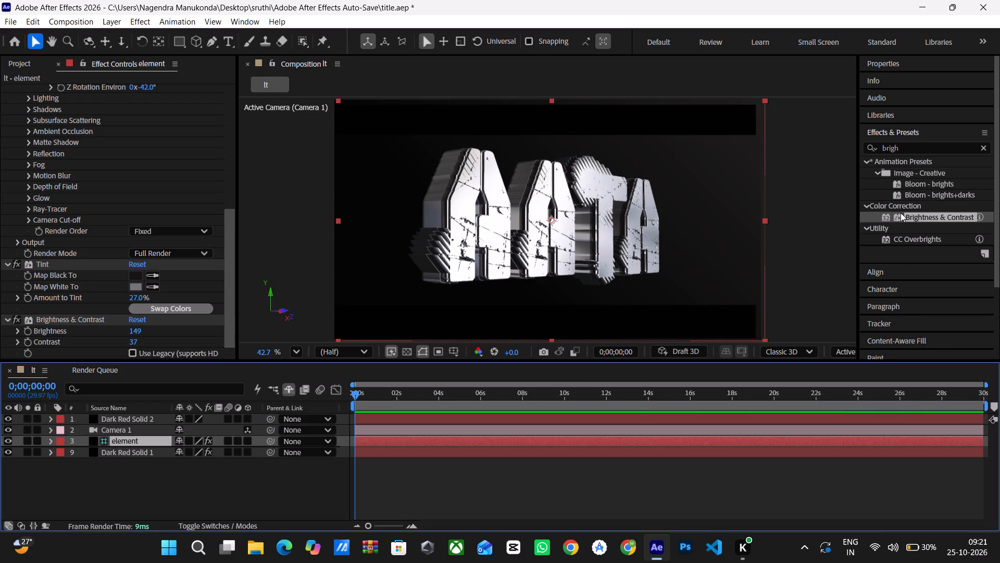
{"action": "double_click", "coordinate": [920, 151]}
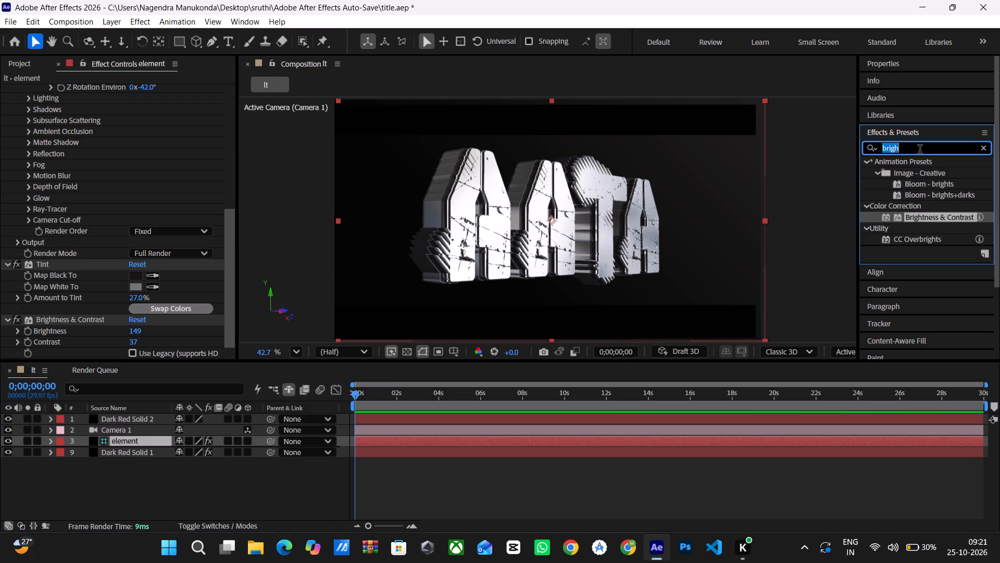
{"action": "key", "text": "c"}
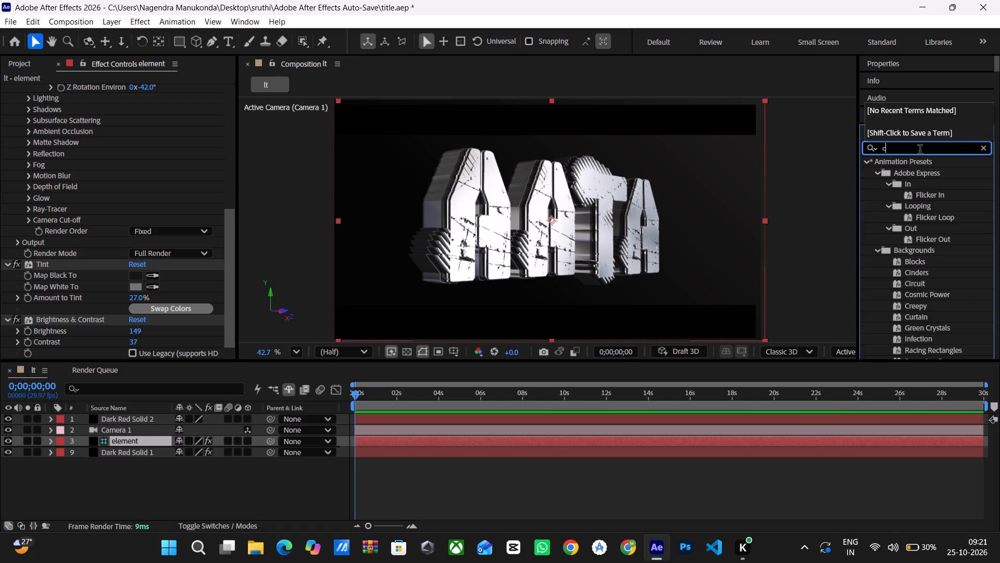
{"action": "type", "text": "or"}
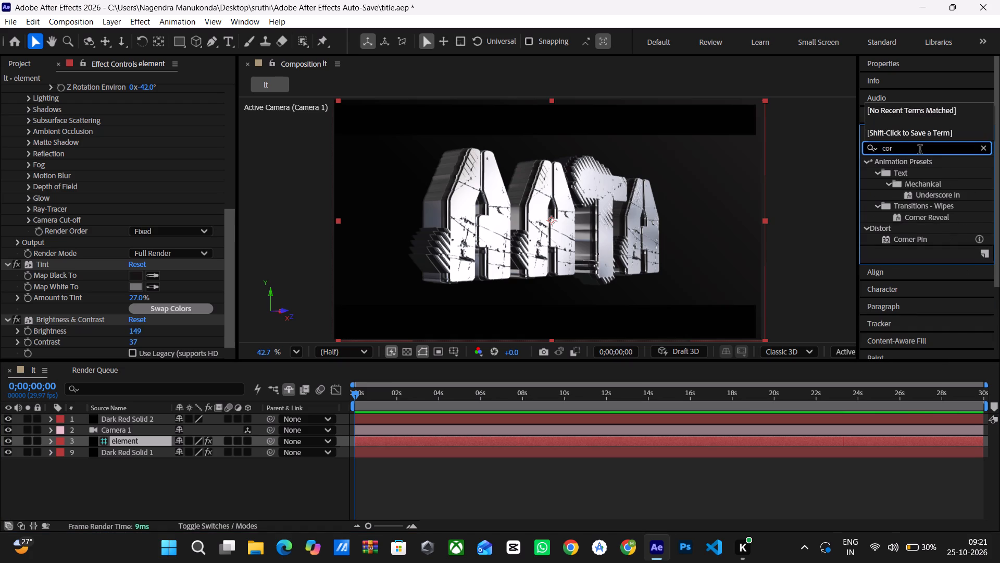
{"action": "key", "text": "BackSpace"}
{"action": "key", "text": "BackSpace"}
{"action": "type", "text": "ur"}
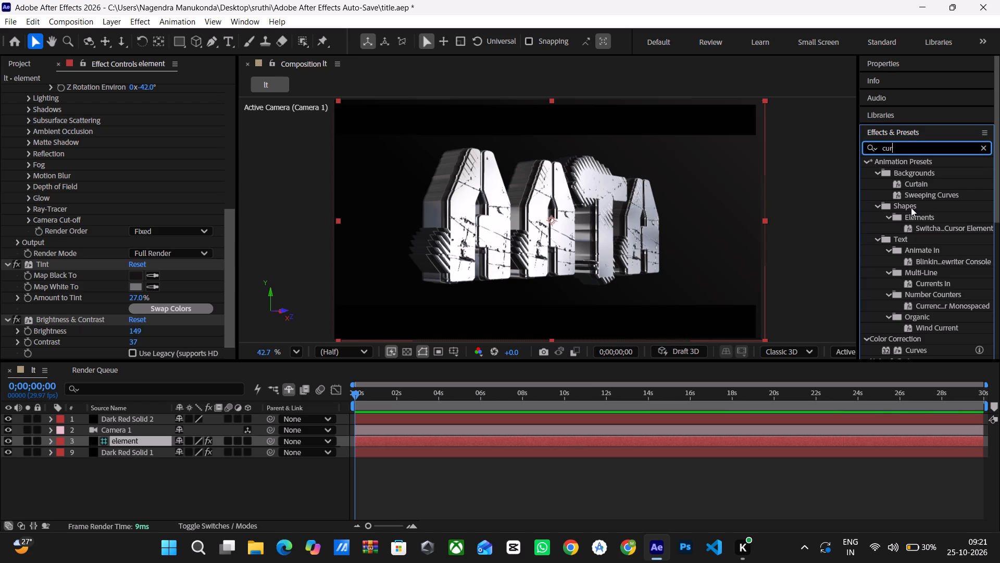
{"action": "key", "text": "v"}
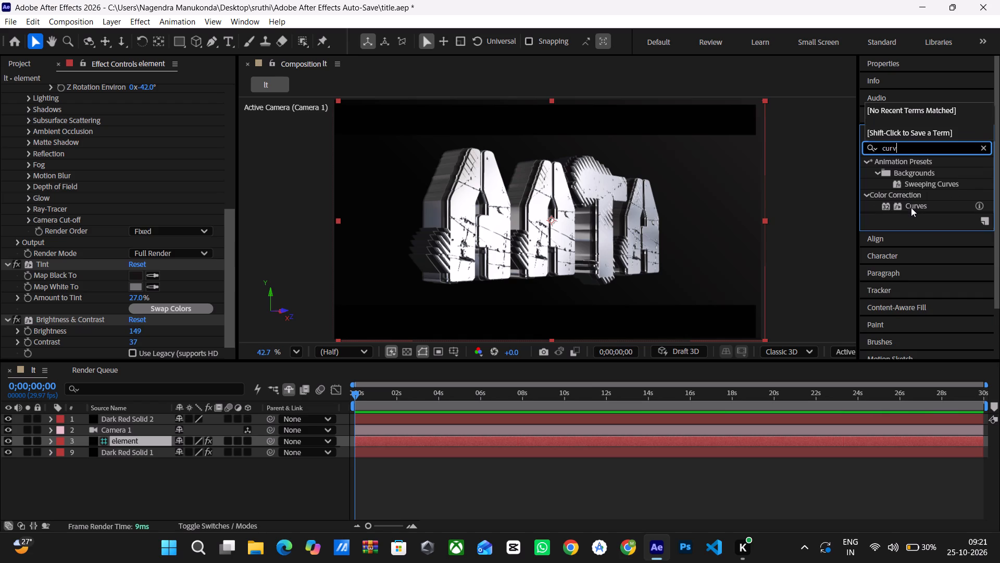
{"action": "left_click_drag", "start_coordinate": [911, 207], "coordinate": [595, 247]}
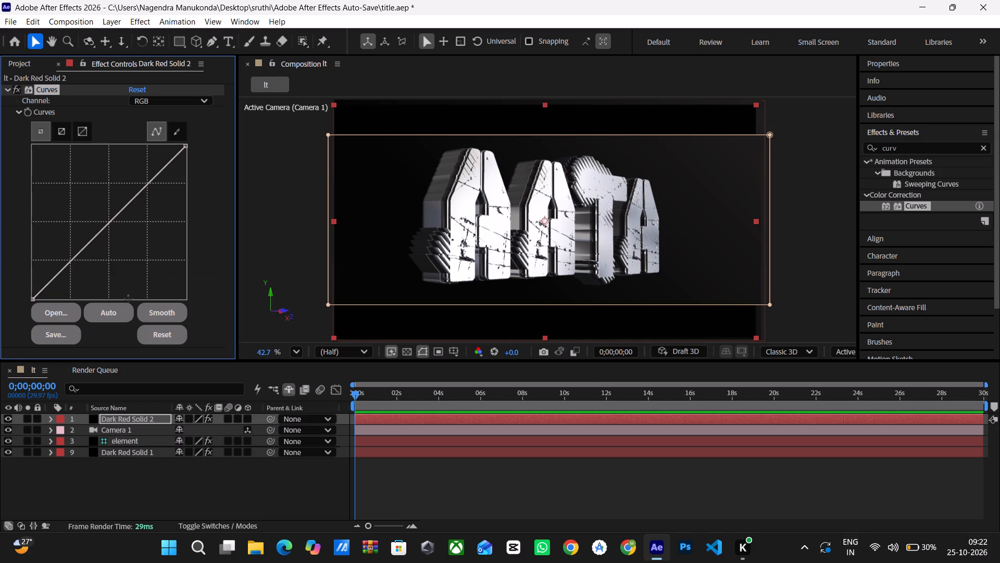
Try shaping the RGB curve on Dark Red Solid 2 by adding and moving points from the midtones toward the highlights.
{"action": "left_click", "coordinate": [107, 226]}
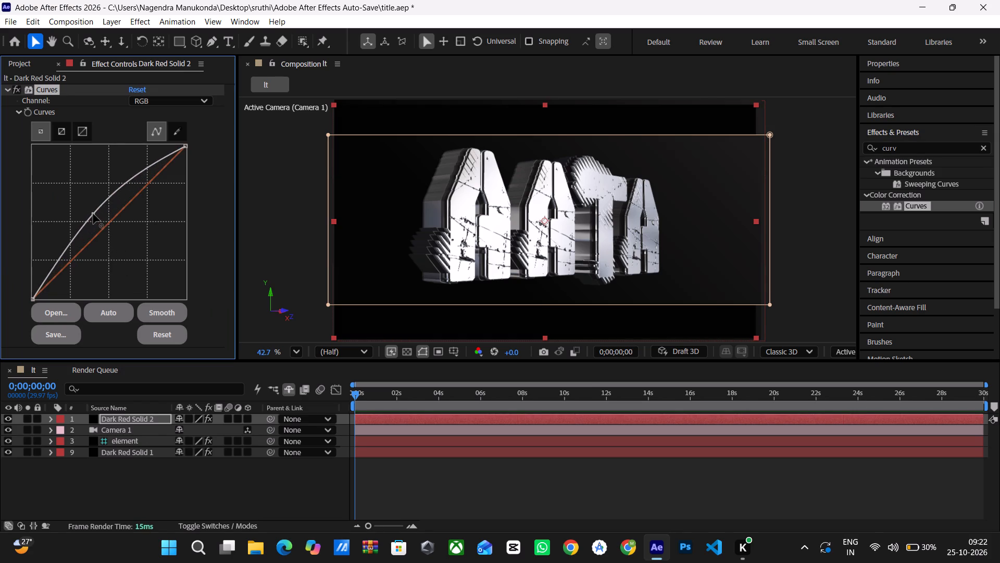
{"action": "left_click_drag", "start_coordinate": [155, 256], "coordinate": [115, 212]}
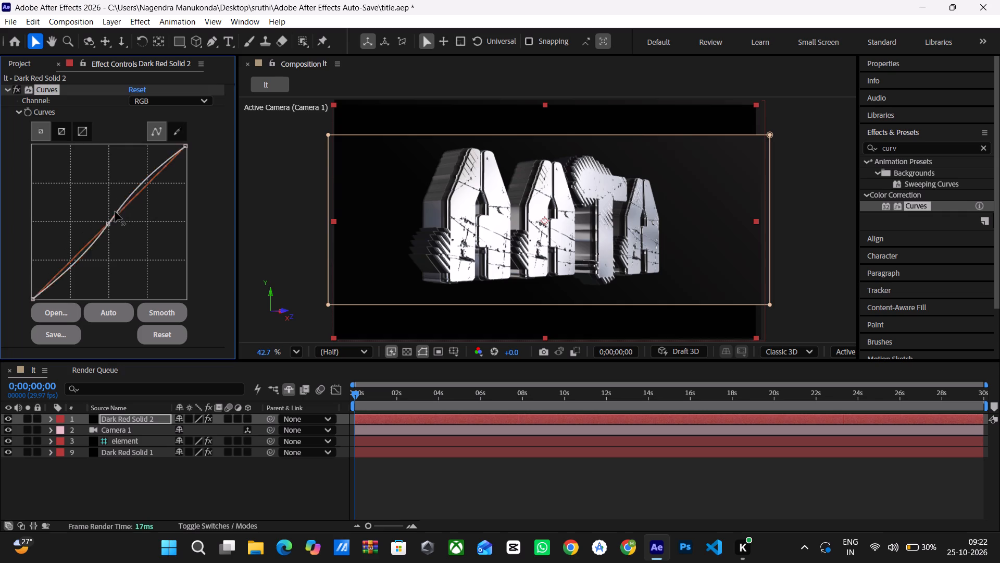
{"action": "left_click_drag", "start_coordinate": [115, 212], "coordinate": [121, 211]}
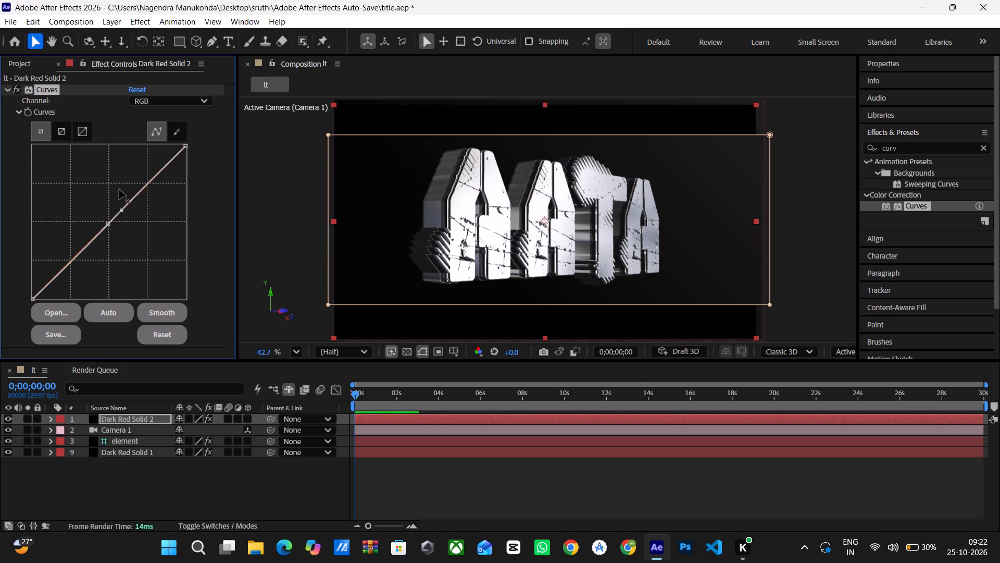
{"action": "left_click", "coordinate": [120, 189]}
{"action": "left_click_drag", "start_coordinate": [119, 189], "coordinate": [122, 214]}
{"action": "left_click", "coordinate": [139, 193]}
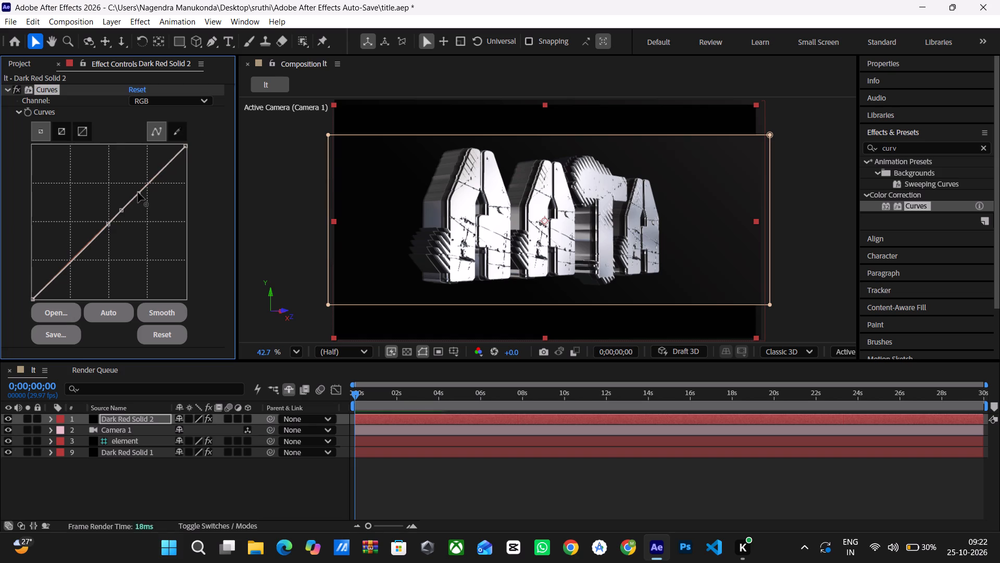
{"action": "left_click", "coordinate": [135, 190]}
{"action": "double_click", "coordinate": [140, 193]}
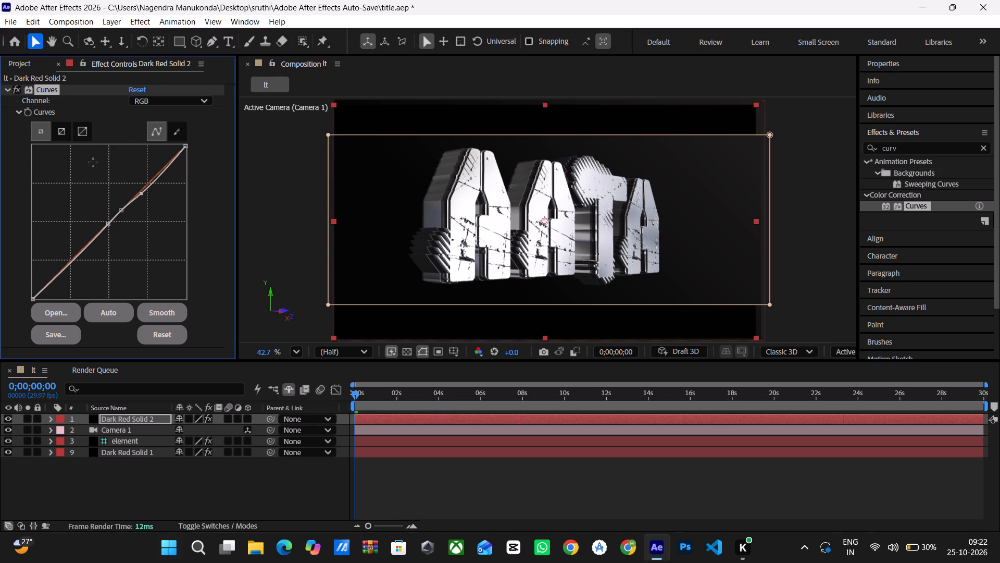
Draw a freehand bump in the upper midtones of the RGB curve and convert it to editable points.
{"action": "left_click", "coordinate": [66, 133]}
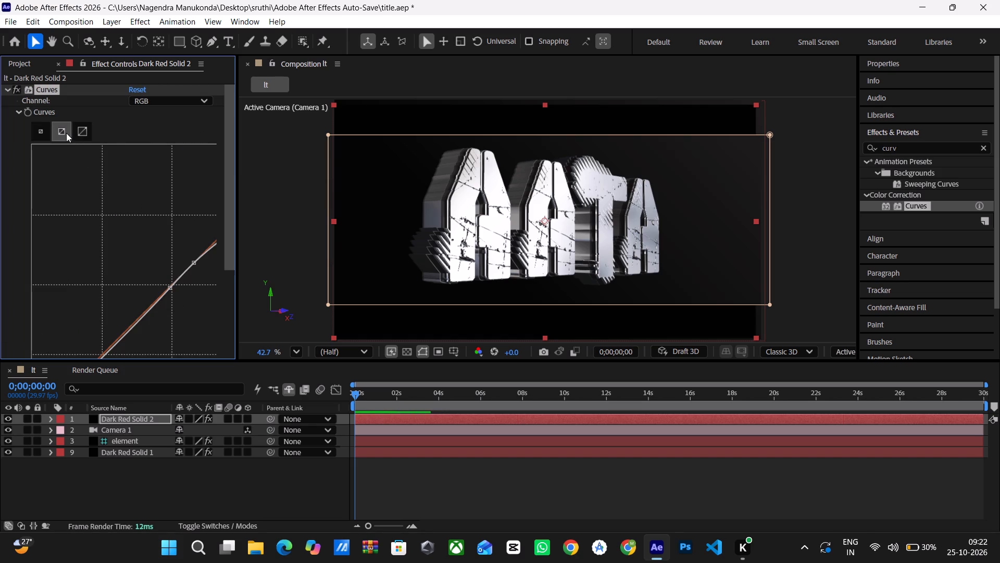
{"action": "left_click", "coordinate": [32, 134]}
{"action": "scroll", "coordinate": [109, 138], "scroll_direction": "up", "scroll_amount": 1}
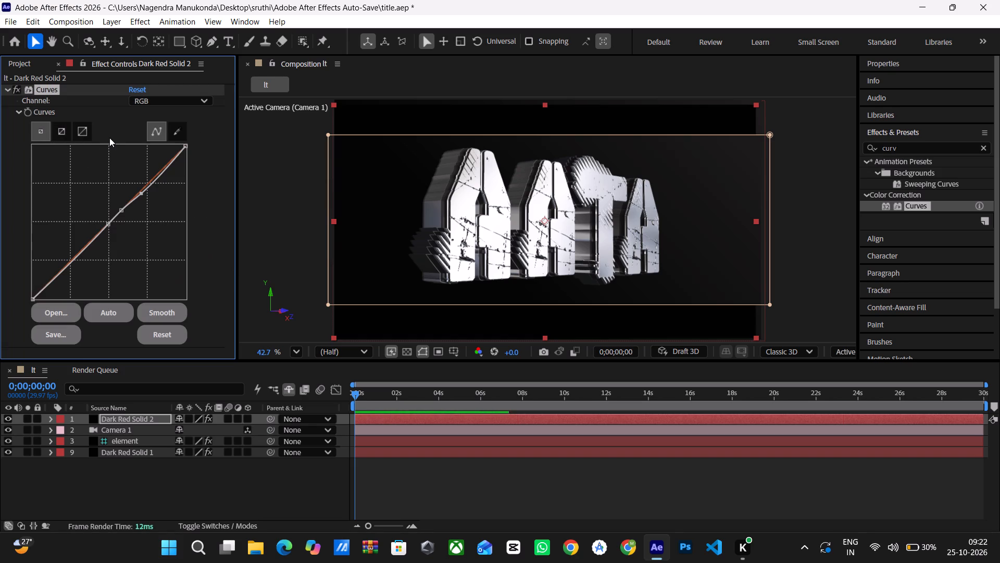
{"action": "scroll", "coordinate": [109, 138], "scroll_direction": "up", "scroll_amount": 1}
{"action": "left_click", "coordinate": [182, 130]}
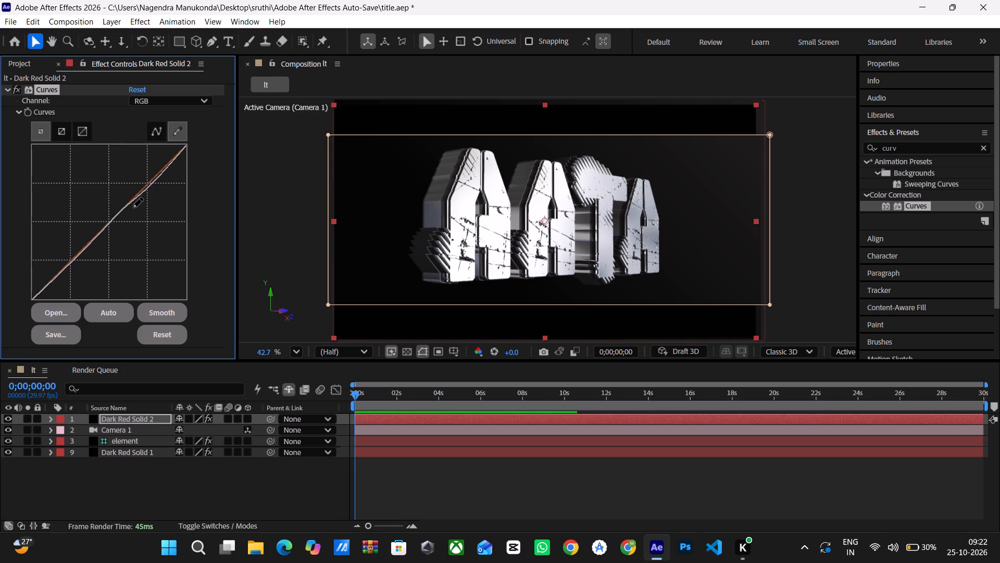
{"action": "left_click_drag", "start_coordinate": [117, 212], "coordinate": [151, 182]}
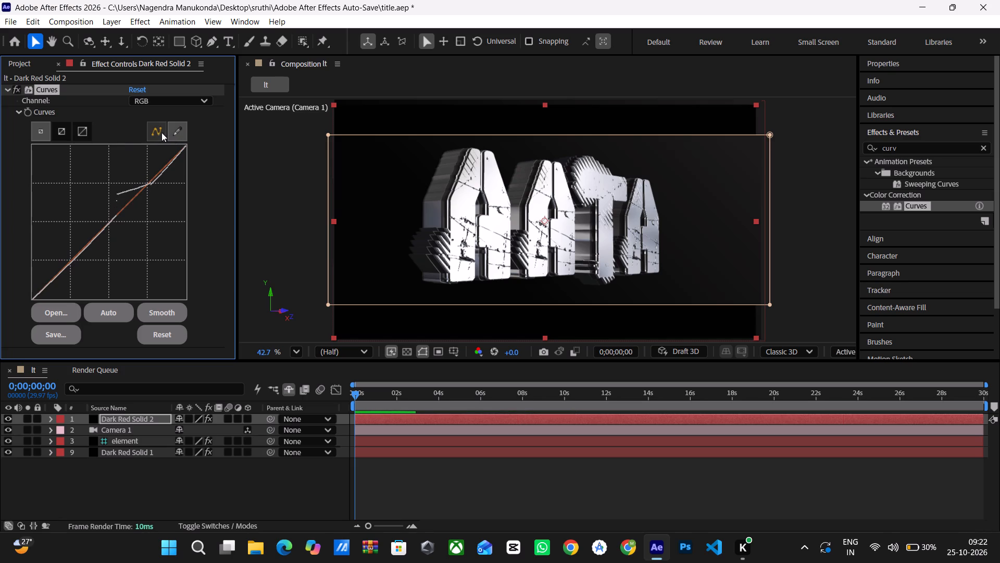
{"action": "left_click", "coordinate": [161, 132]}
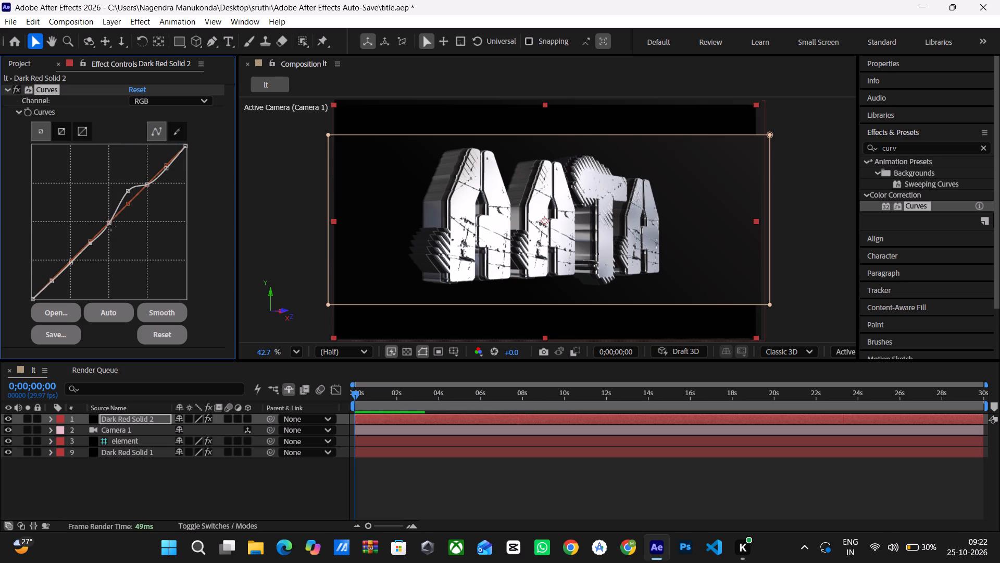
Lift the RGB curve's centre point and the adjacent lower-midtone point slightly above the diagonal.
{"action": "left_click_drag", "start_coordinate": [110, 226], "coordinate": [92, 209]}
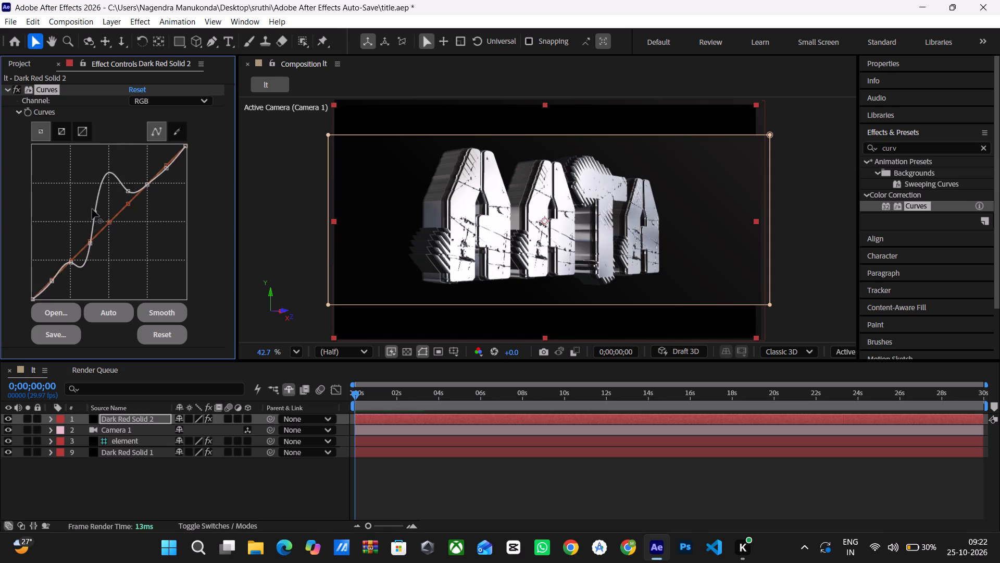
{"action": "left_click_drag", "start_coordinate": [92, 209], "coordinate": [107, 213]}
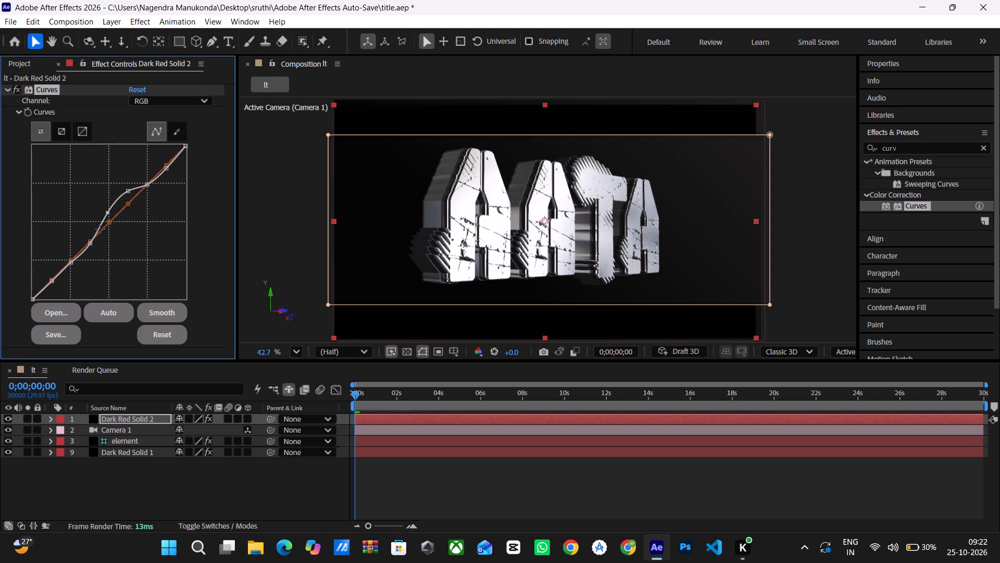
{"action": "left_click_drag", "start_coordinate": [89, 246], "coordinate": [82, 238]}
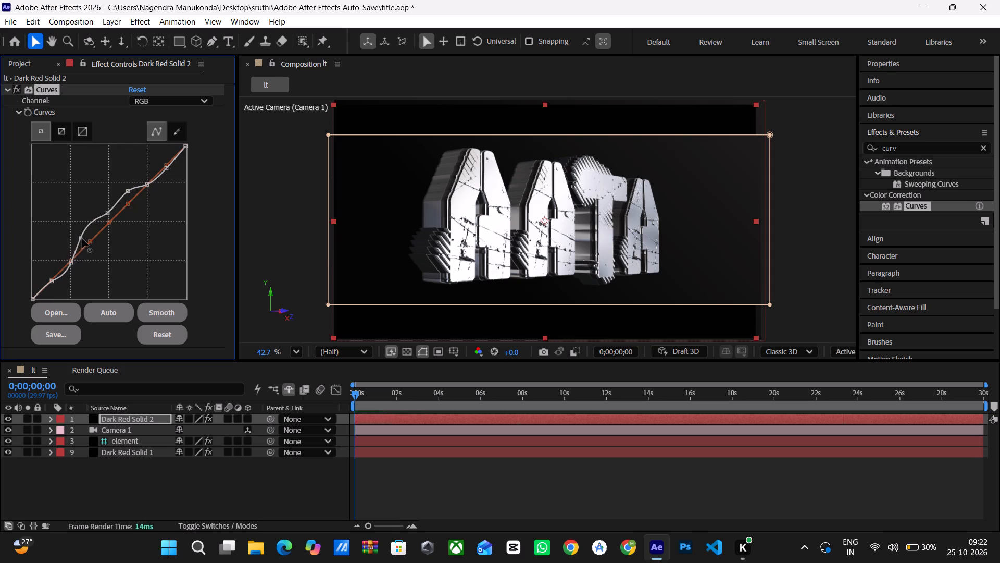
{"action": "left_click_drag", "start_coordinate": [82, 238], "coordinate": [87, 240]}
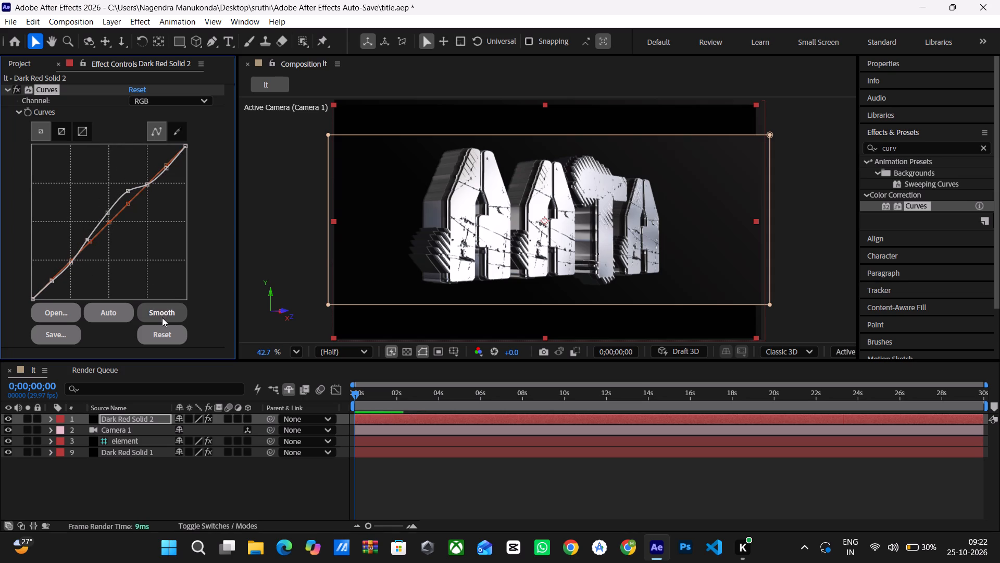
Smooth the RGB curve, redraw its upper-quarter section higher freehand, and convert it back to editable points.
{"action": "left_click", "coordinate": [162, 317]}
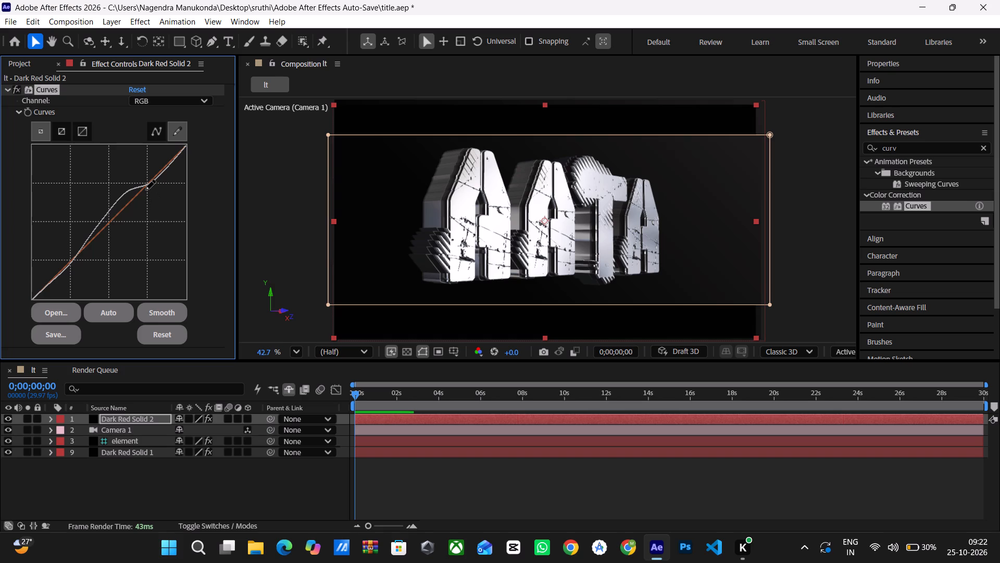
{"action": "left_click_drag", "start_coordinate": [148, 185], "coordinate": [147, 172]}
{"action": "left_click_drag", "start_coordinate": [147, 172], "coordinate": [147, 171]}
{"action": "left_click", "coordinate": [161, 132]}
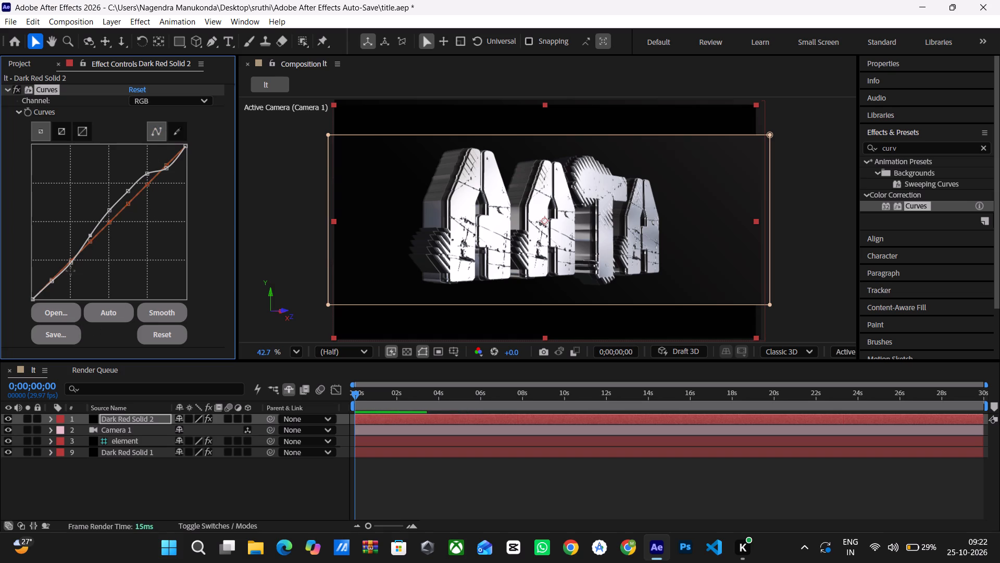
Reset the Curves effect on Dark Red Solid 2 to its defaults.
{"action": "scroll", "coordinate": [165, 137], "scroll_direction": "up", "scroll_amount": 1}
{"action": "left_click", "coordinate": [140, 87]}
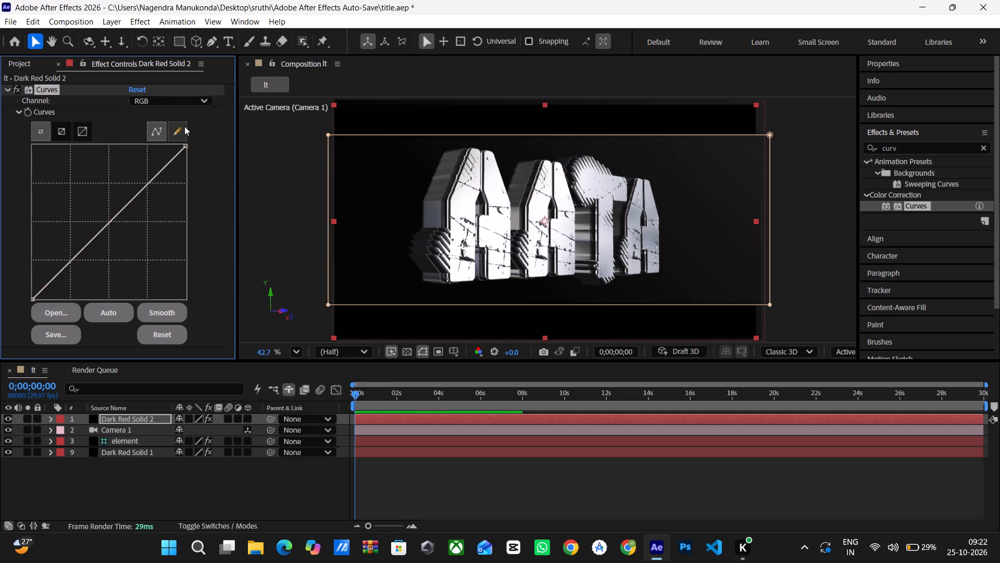
Delete the Curves effect from the Dark Red Solid 2 layer.
{"action": "scroll", "coordinate": [184, 126], "scroll_direction": "up", "scroll_amount": 1}
{"action": "left_click", "coordinate": [43, 89]}
{"action": "key", "text": "Delete"}
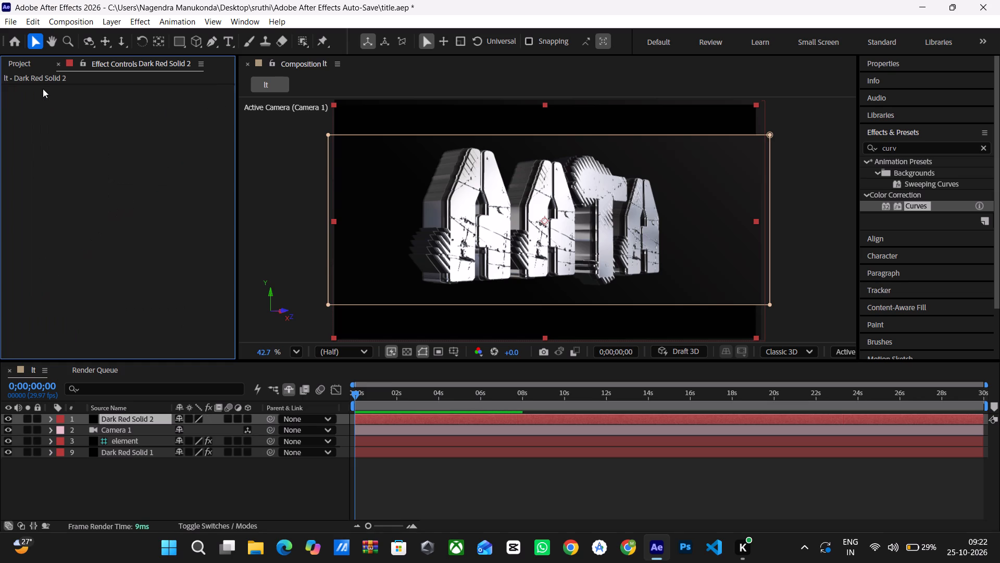
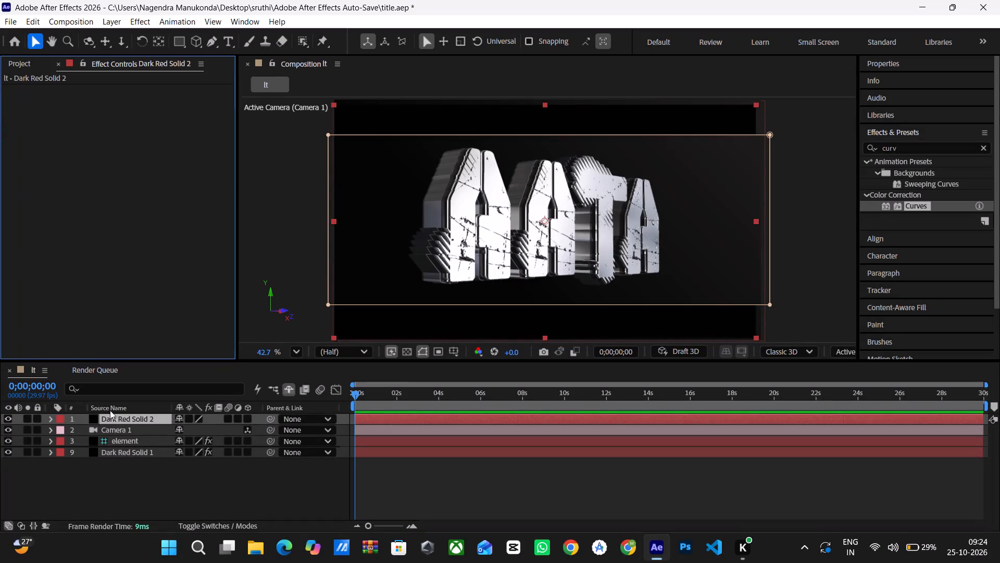
Select the element layer and collapse its Render Settings, Tint and Brightness & Contrast effect controls.
{"action": "left_click", "coordinate": [121, 436]}
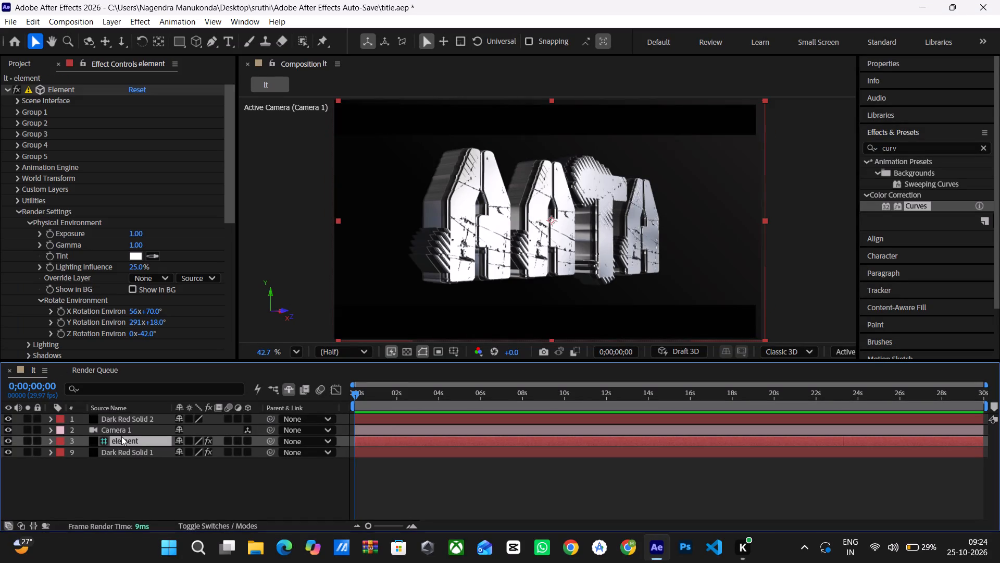
{"action": "left_click", "coordinate": [20, 212]}
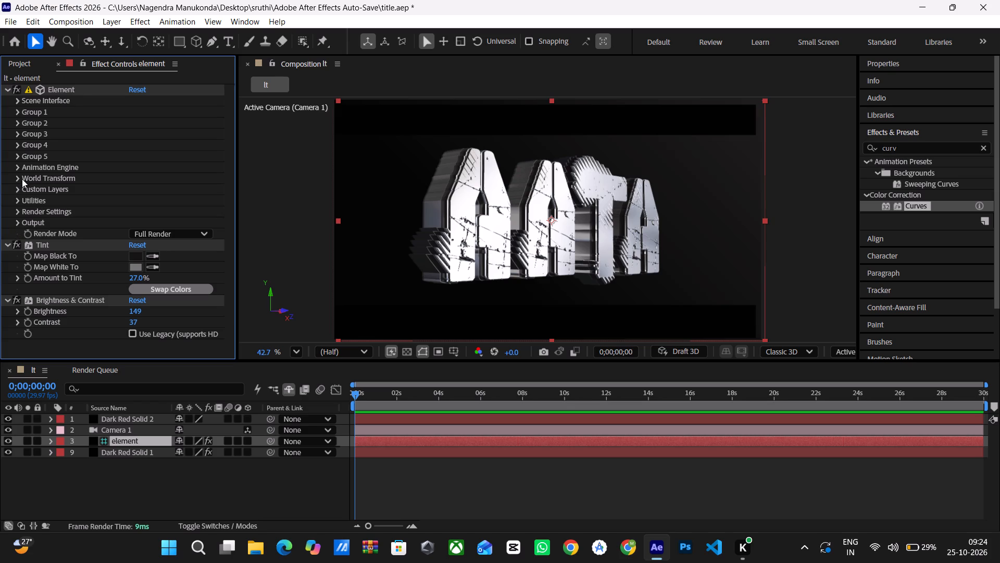
{"action": "left_click", "coordinate": [14, 224]}
{"action": "left_click", "coordinate": [14, 224]}
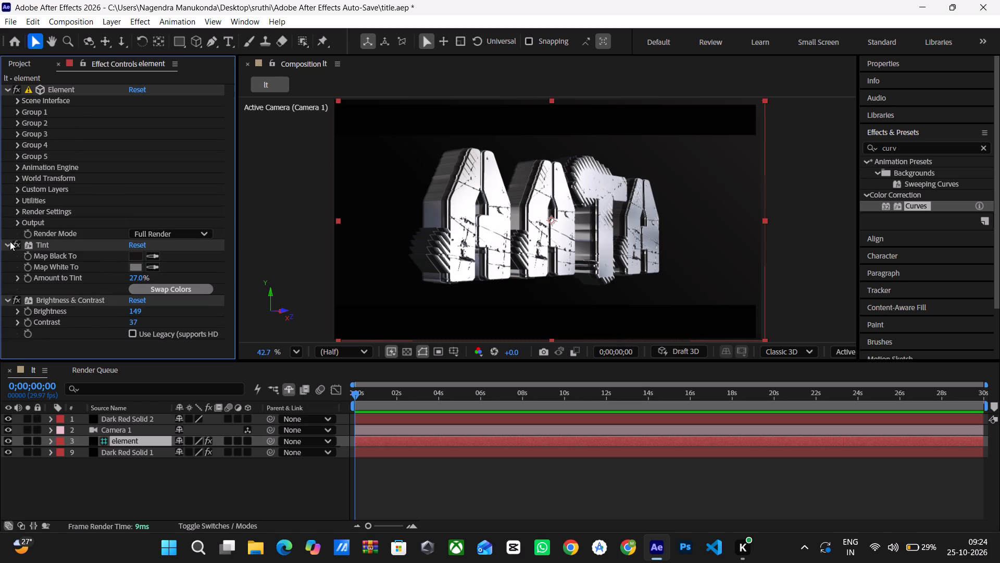
{"action": "left_click", "coordinate": [6, 246]}
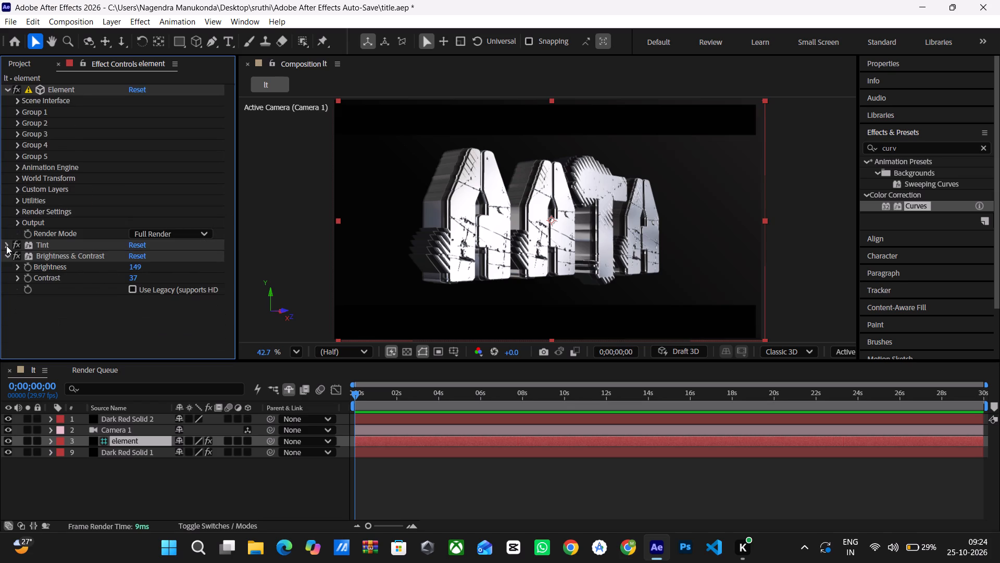
{"action": "left_click", "coordinate": [8, 259]}
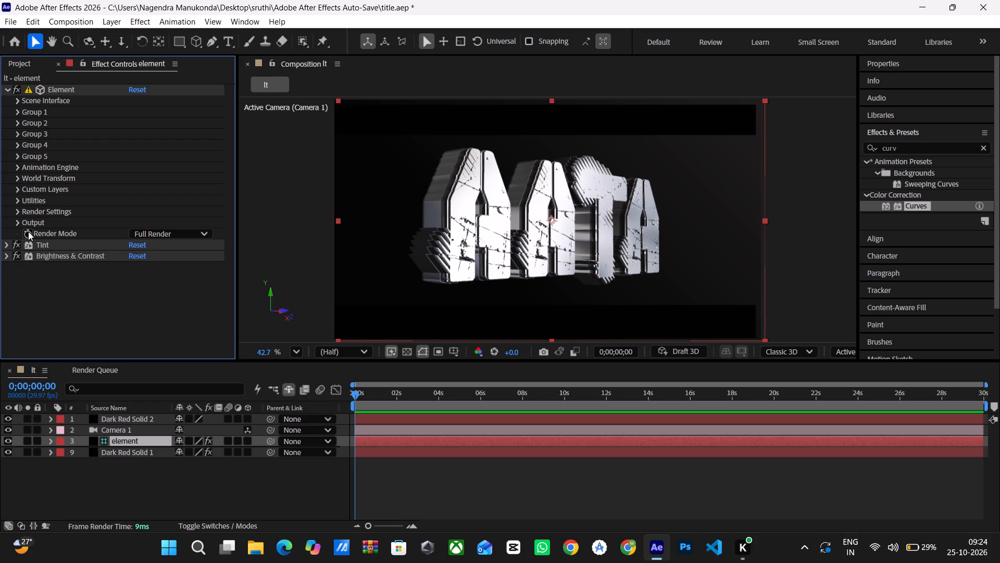
Disable Groups 2, 3 and 4 in the Element effect, leaving only Group 1 enabled.
{"action": "left_click", "coordinate": [17, 112]}
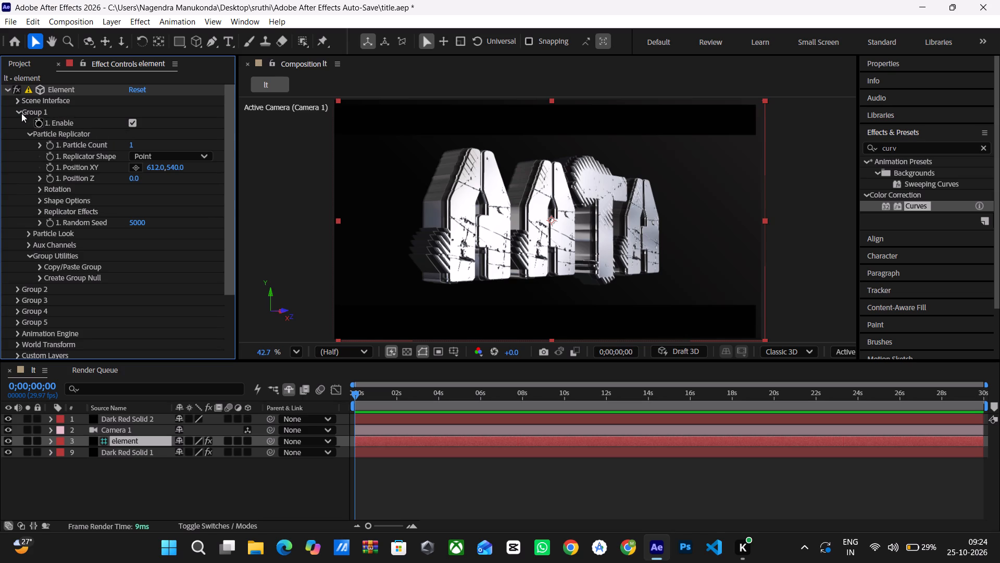
{"action": "left_click", "coordinate": [20, 112]}
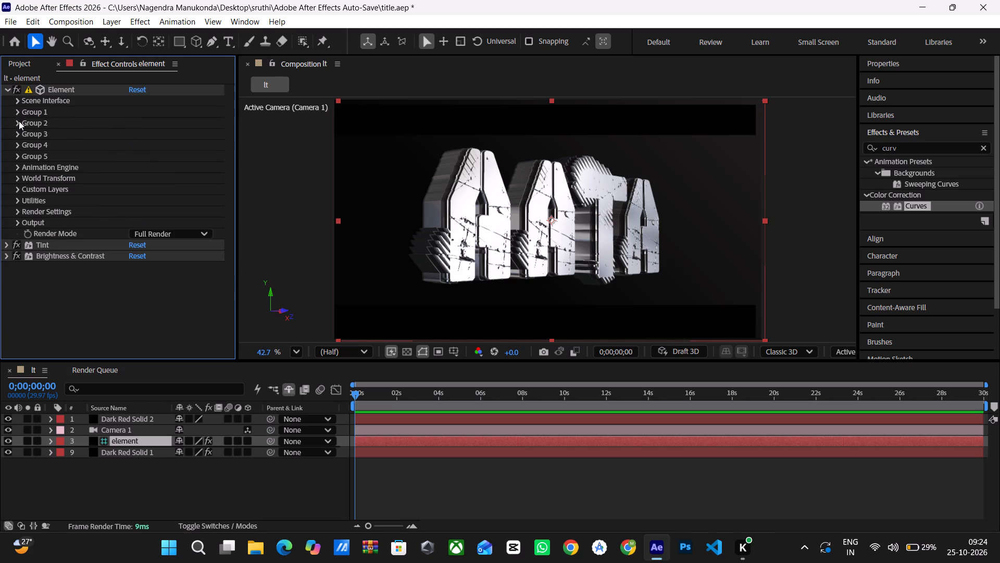
{"action": "left_click", "coordinate": [19, 121]}
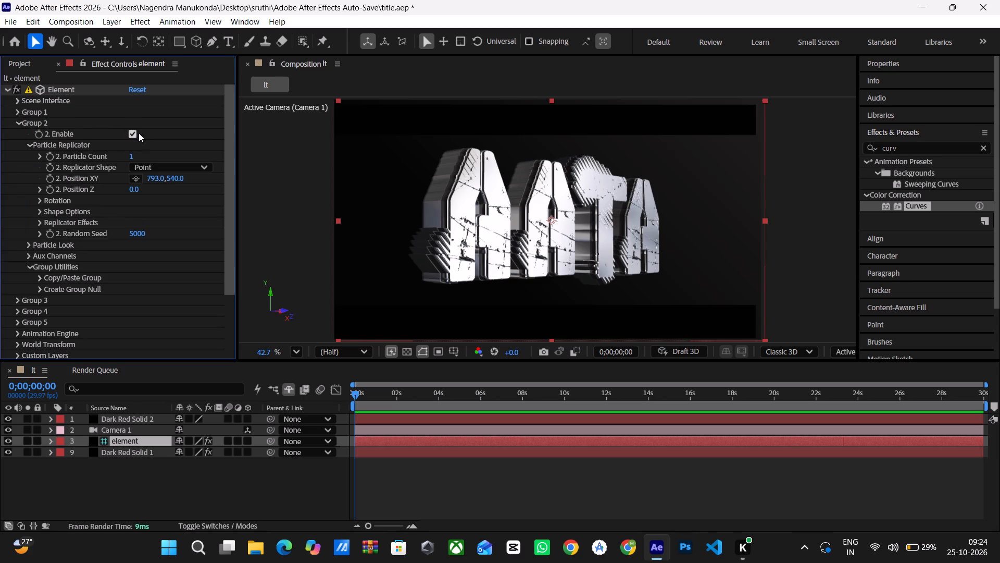
{"action": "left_click", "coordinate": [131, 130]}
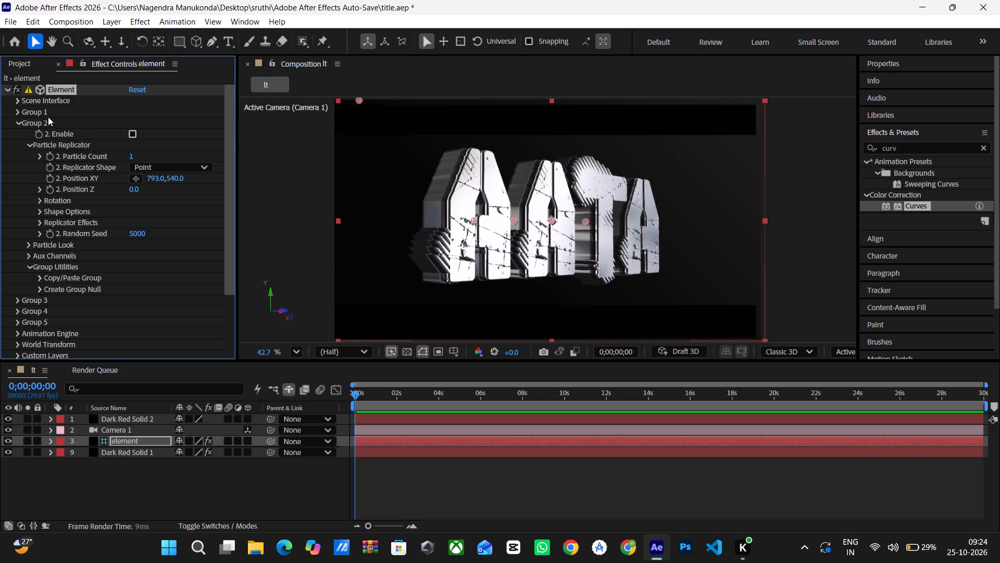
{"action": "left_click", "coordinate": [22, 123]}
{"action": "left_click", "coordinate": [18, 123]}
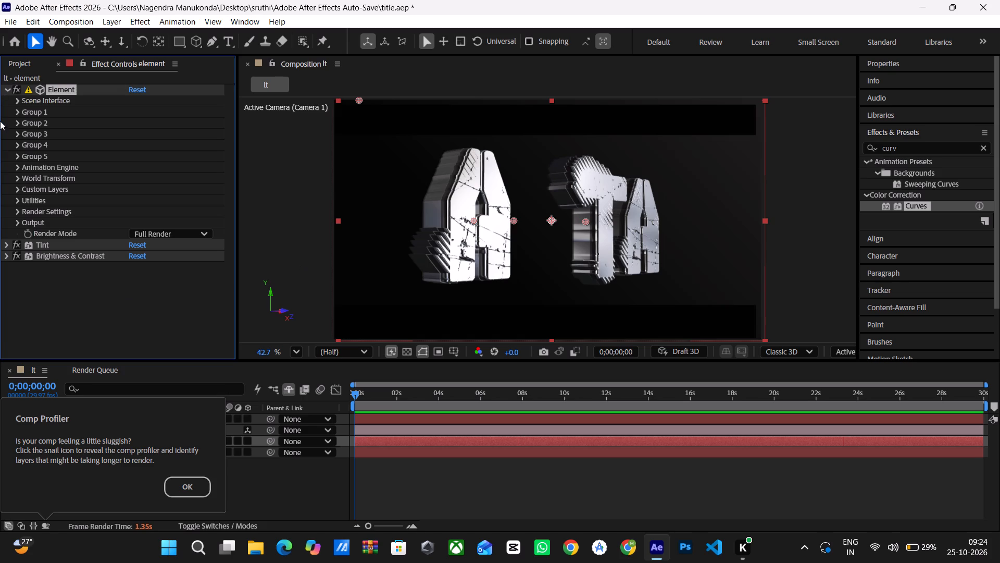
{"action": "left_click", "coordinate": [18, 133]}
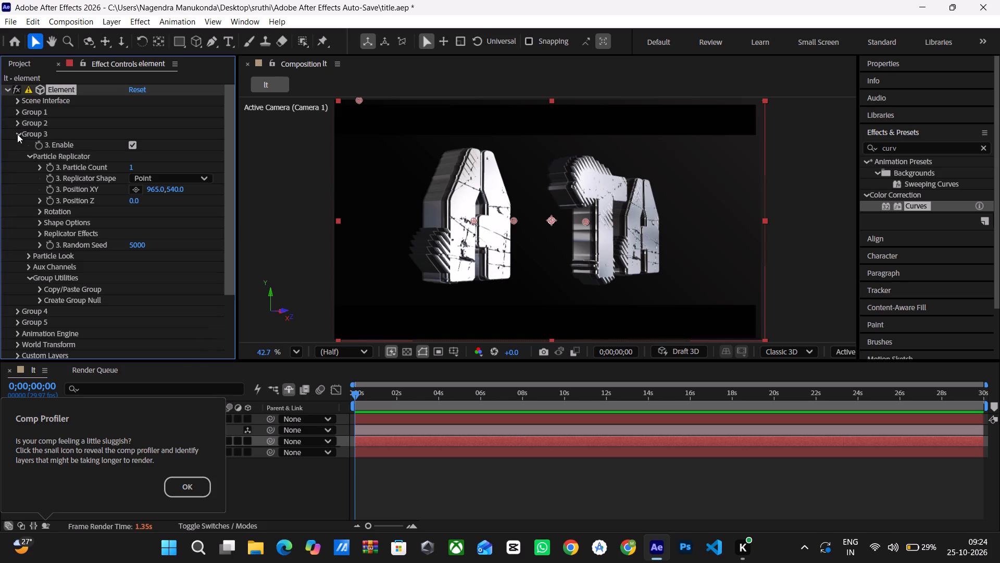
{"action": "left_click", "coordinate": [127, 145]}
{"action": "left_click", "coordinate": [134, 147]}
{"action": "left_click", "coordinate": [16, 132]}
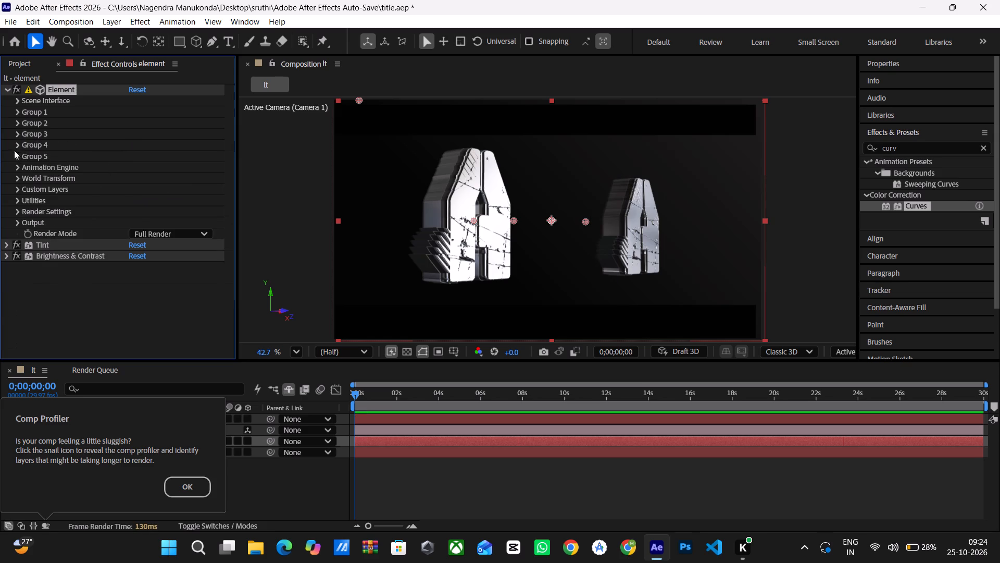
{"action": "left_click", "coordinate": [16, 147]}
{"action": "left_click", "coordinate": [132, 157]}
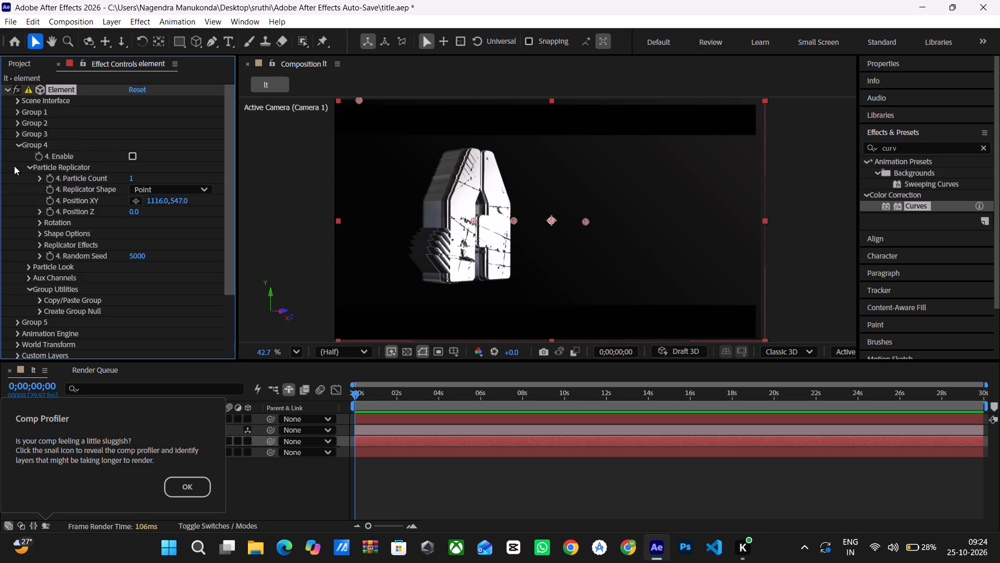
{"action": "left_click", "coordinate": [18, 140]}
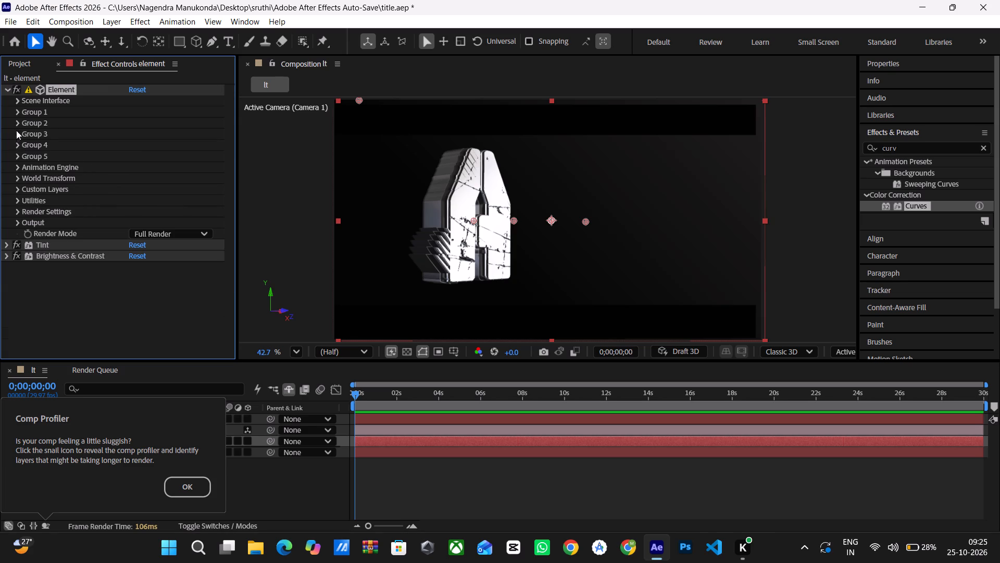
Enable Multi-Object for Group 1 within the Element effect's Particle Look settings.
{"action": "left_click", "coordinate": [16, 109]}
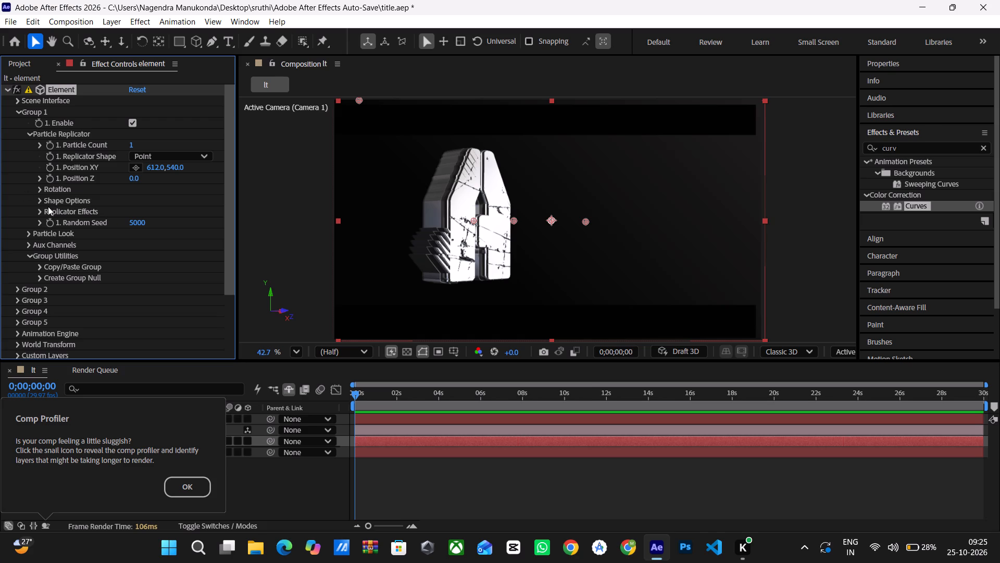
{"action": "left_click", "coordinate": [26, 231]}
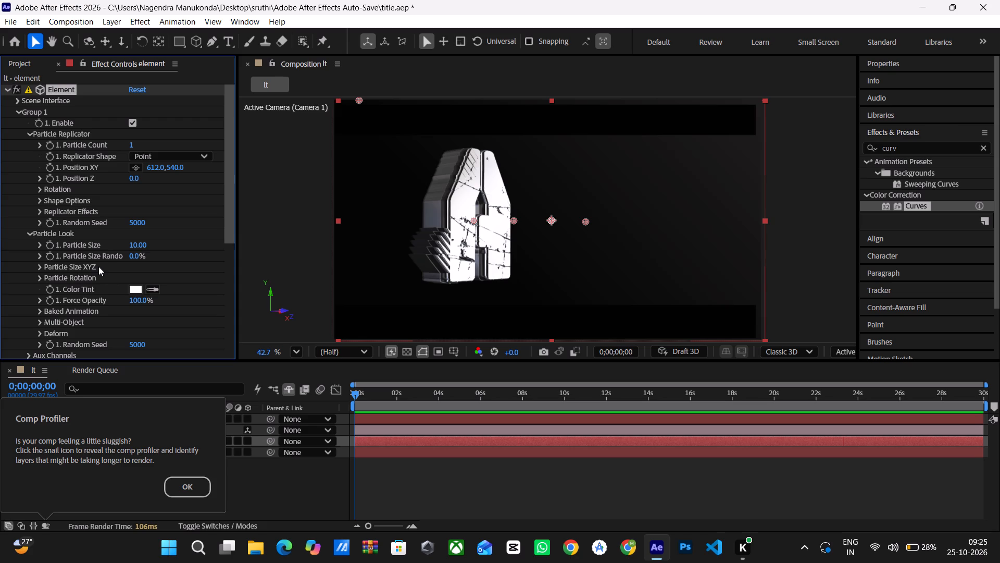
{"action": "left_click", "coordinate": [38, 190]}
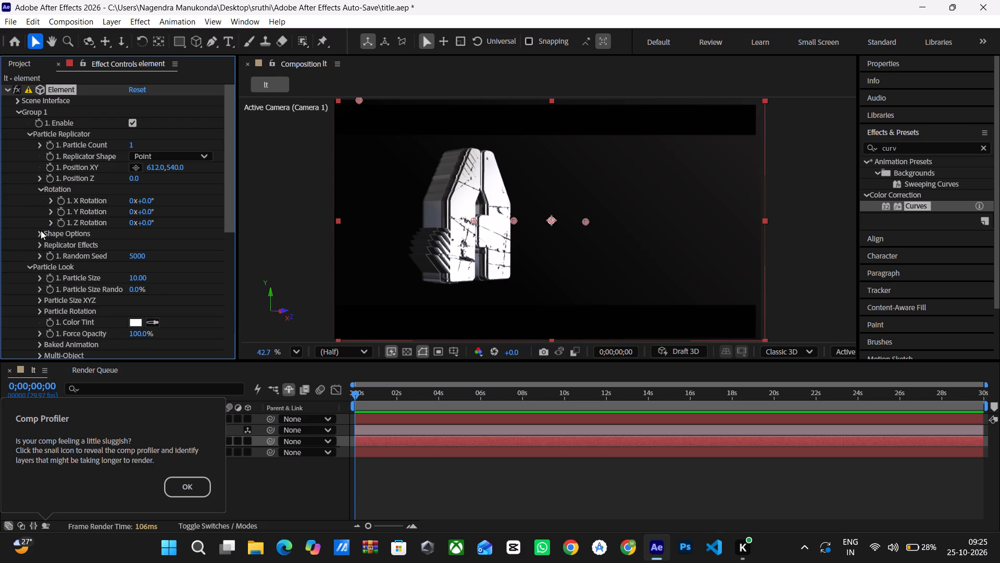
{"action": "left_click", "coordinate": [39, 192]}
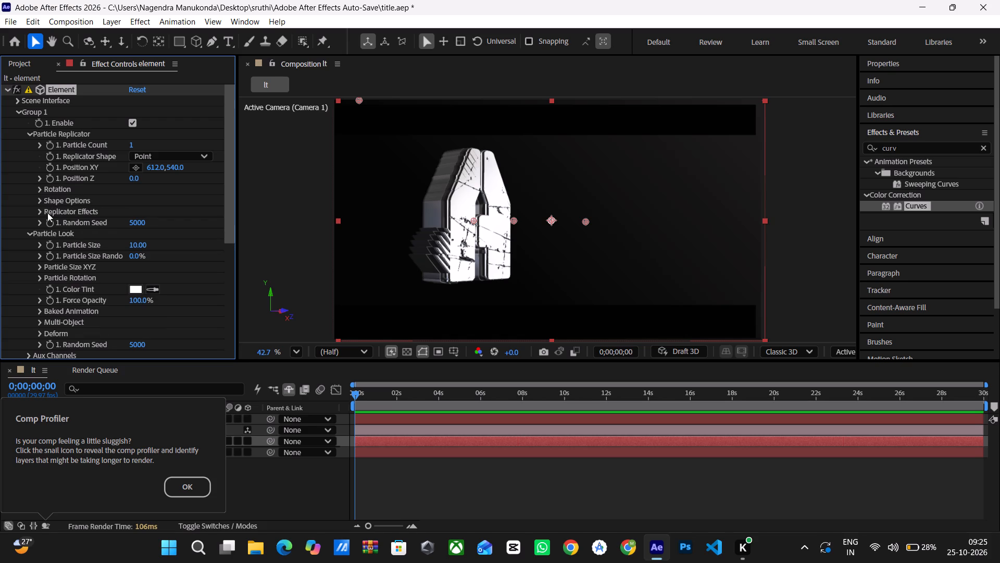
{"action": "left_click", "coordinate": [31, 134]}
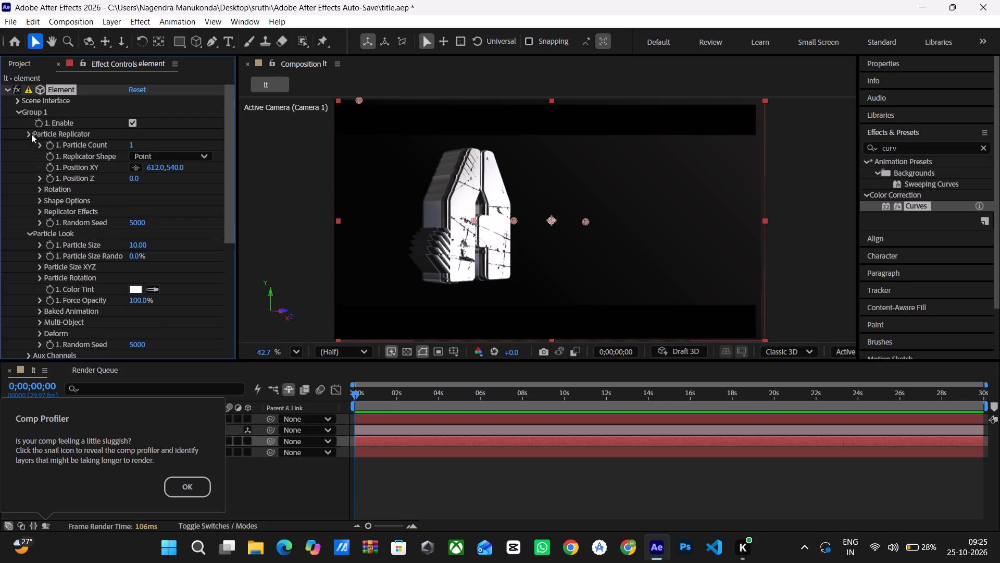
{"action": "left_click", "coordinate": [27, 144]}
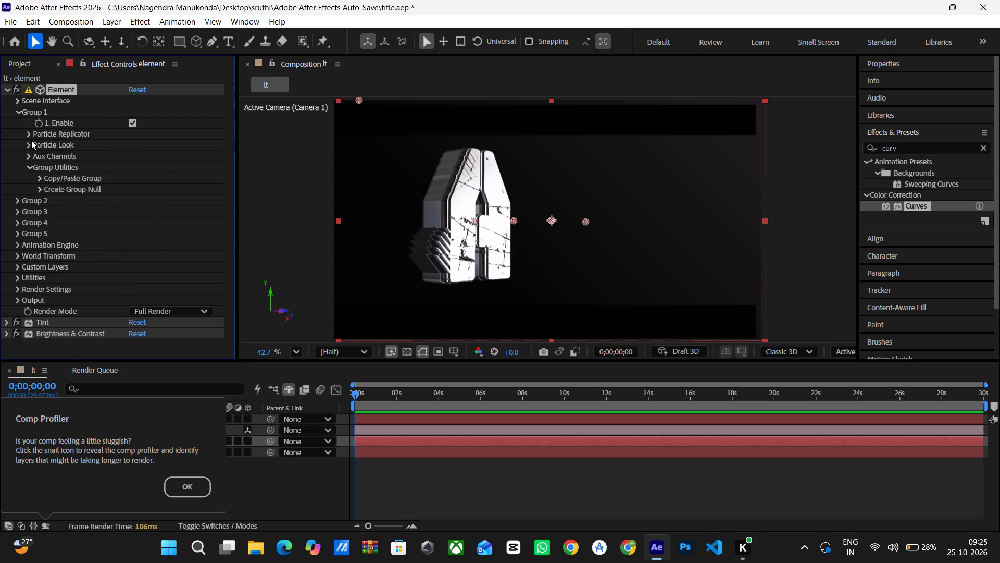
{"action": "left_click", "coordinate": [32, 140]}
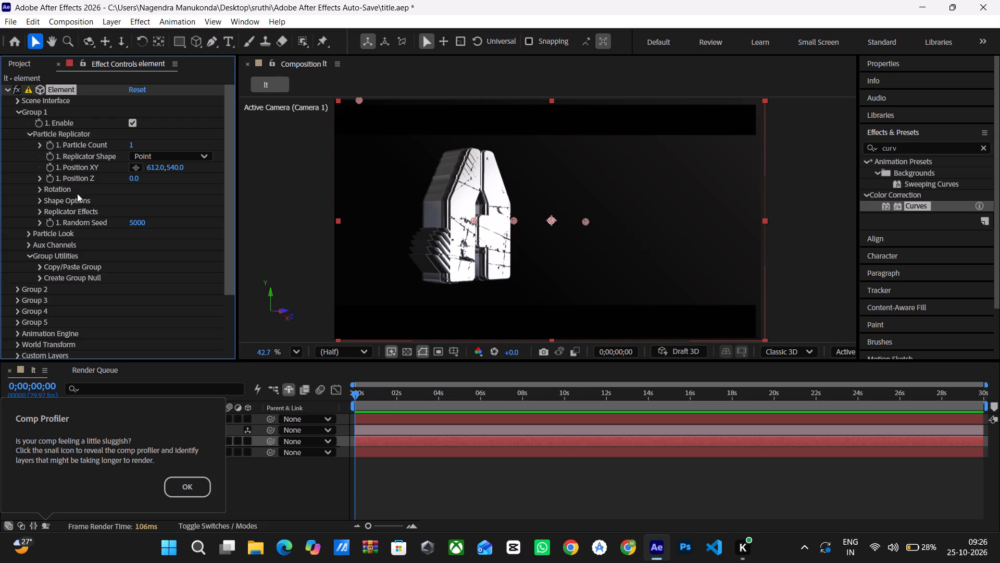
{"action": "left_click", "coordinate": [30, 134]}
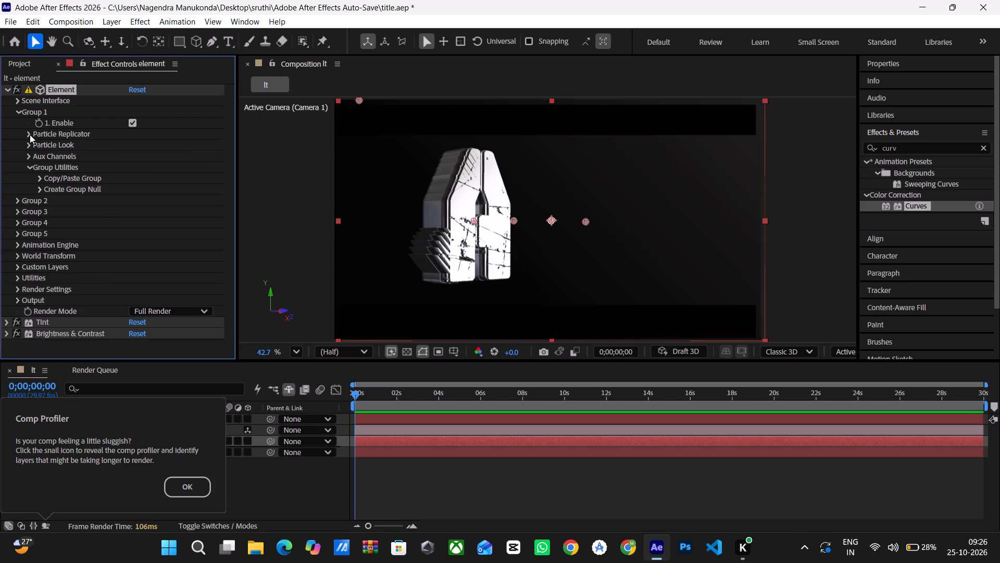
{"action": "left_click", "coordinate": [27, 145]}
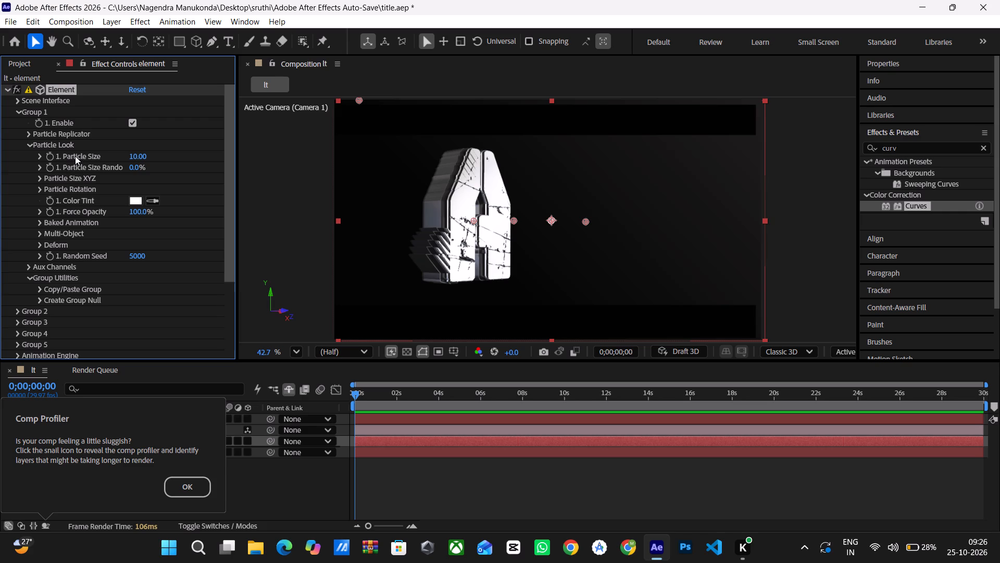
{"action": "left_click", "coordinate": [44, 232]}
{"action": "left_click", "coordinate": [41, 234]}
{"action": "scroll", "coordinate": [43, 224], "scroll_direction": "down", "scroll_amount": 1}
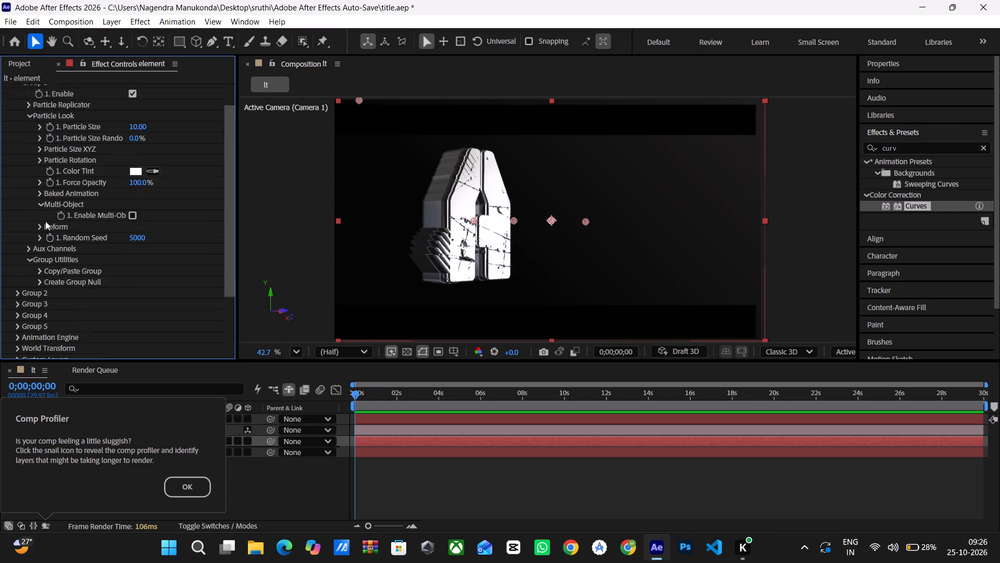
{"action": "scroll", "coordinate": [45, 221], "scroll_direction": "down", "scroll_amount": 1}
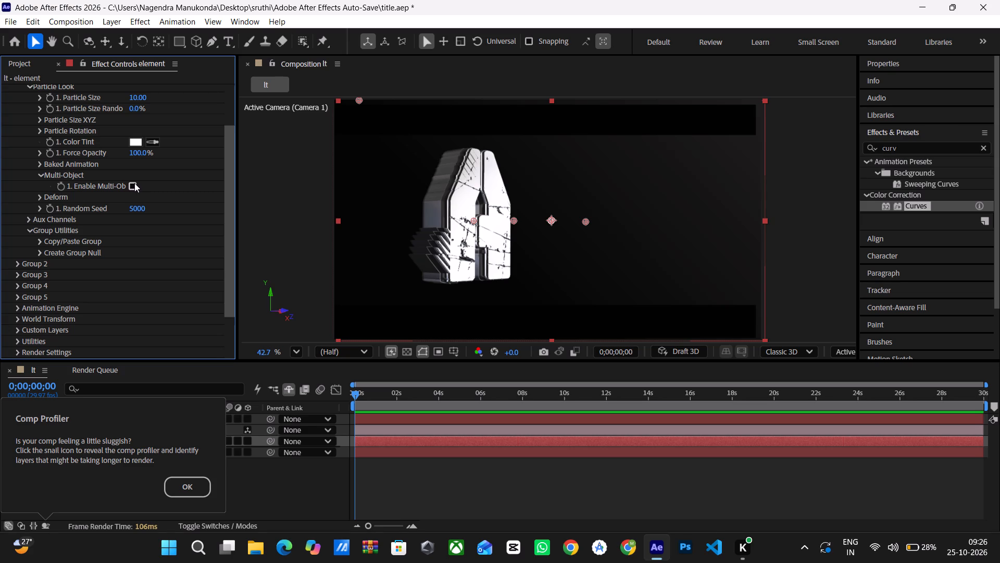
{"action": "left_click", "coordinate": [129, 185]}
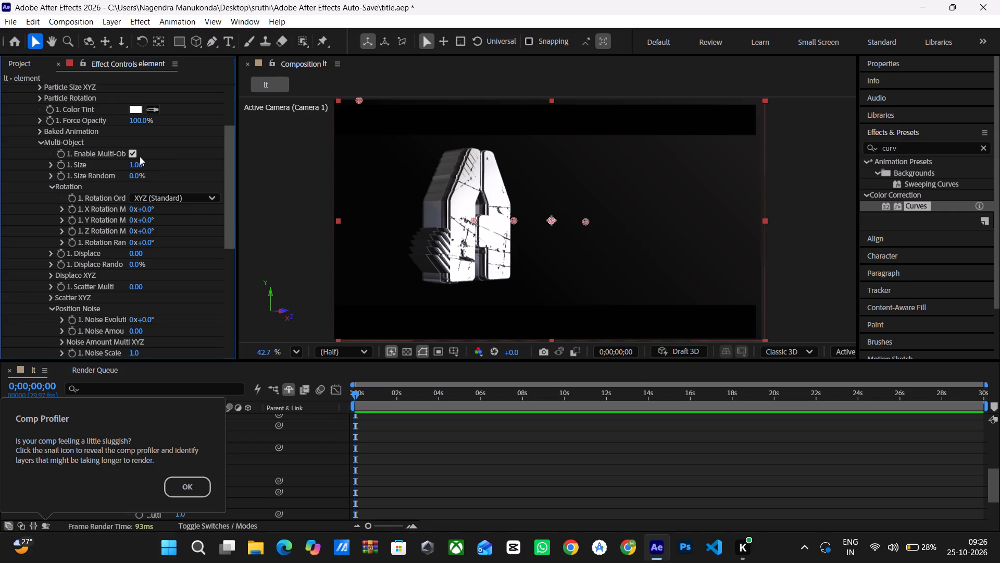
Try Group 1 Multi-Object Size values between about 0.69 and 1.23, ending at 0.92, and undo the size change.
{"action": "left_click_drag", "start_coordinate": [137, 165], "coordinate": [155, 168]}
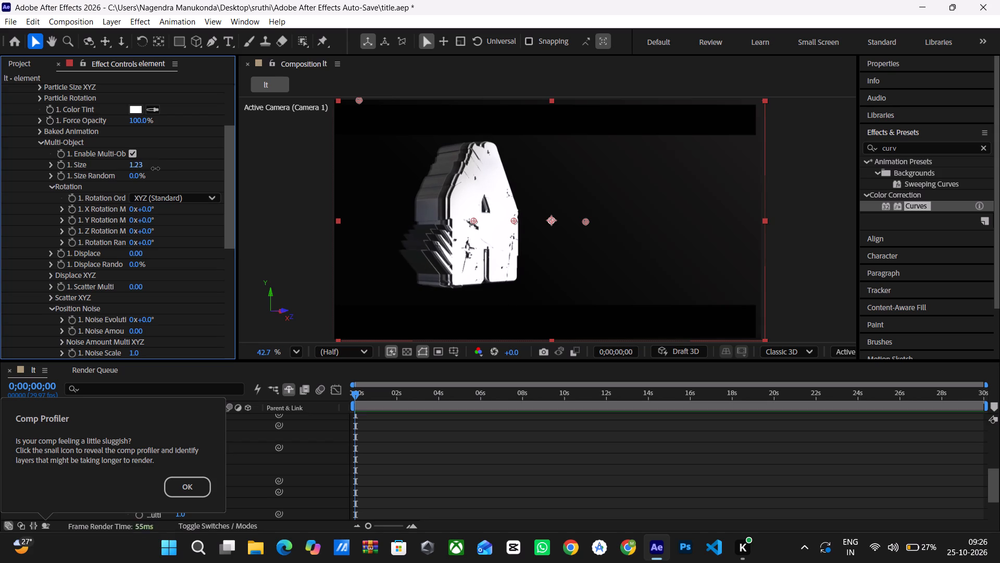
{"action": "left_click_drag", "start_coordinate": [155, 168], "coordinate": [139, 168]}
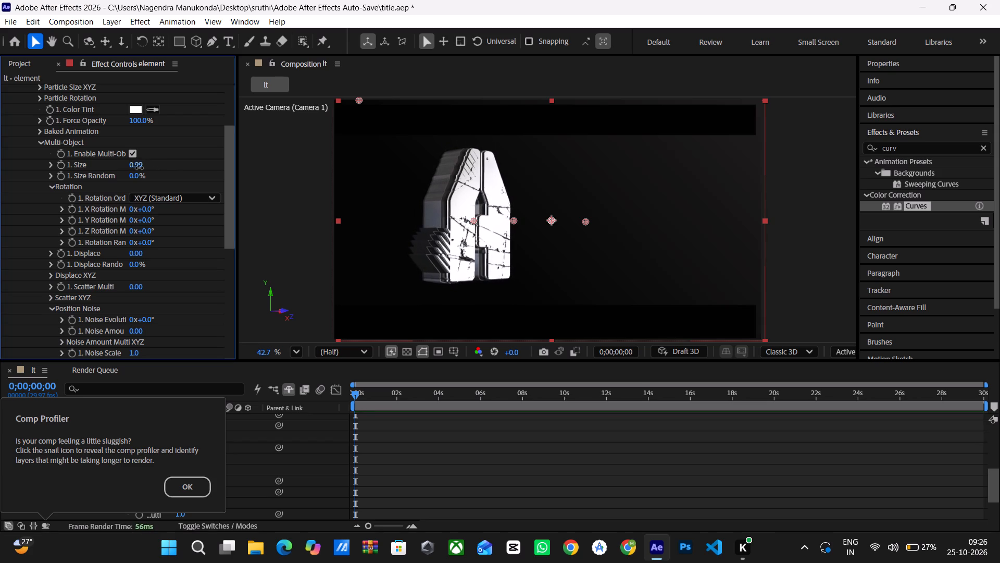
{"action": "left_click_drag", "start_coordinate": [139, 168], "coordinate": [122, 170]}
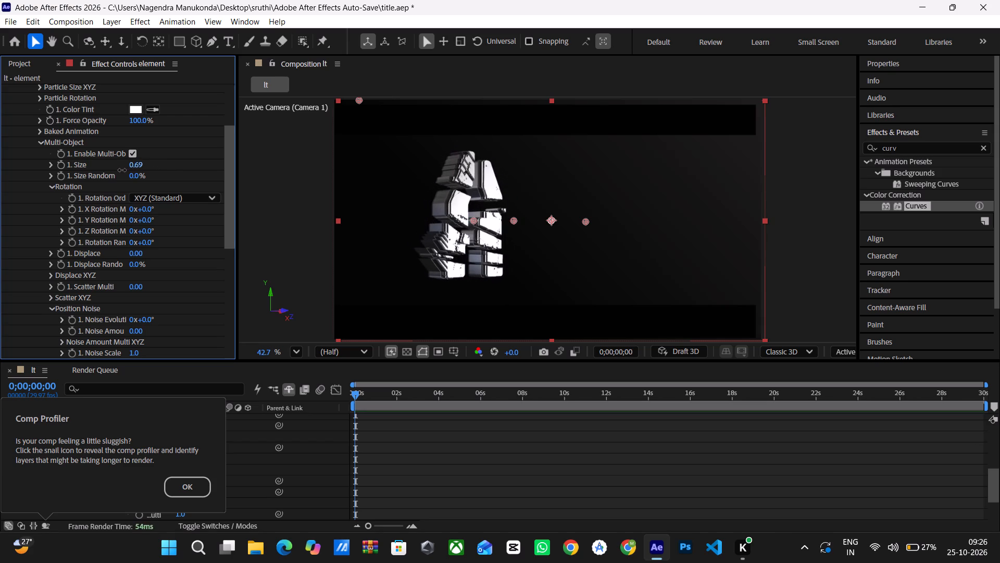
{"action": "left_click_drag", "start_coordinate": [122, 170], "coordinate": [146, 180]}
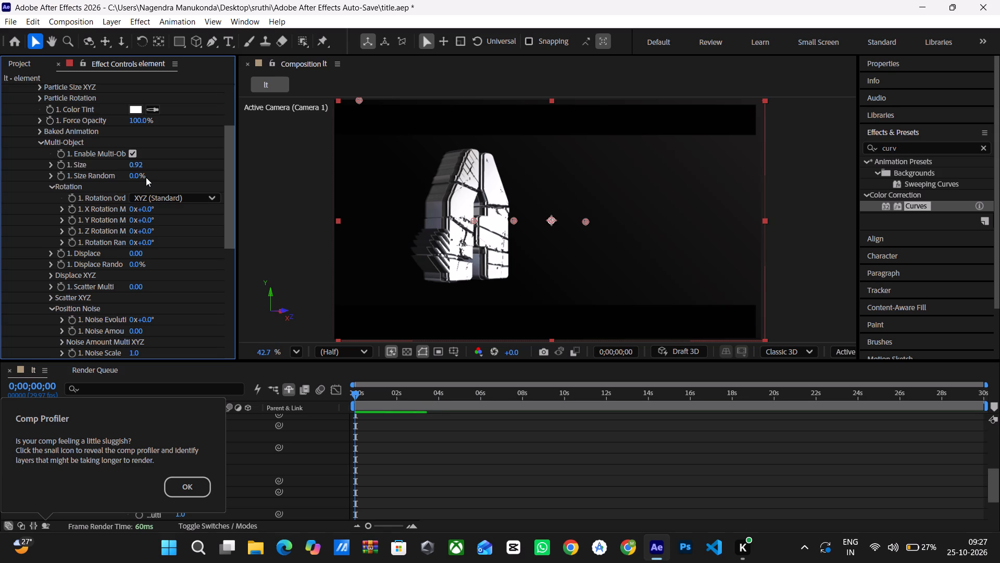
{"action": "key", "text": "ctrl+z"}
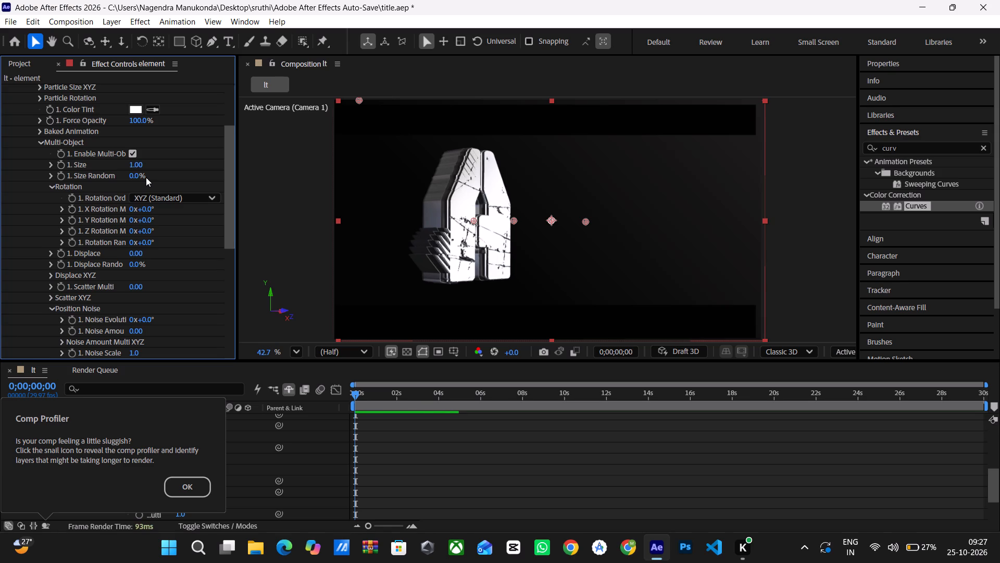
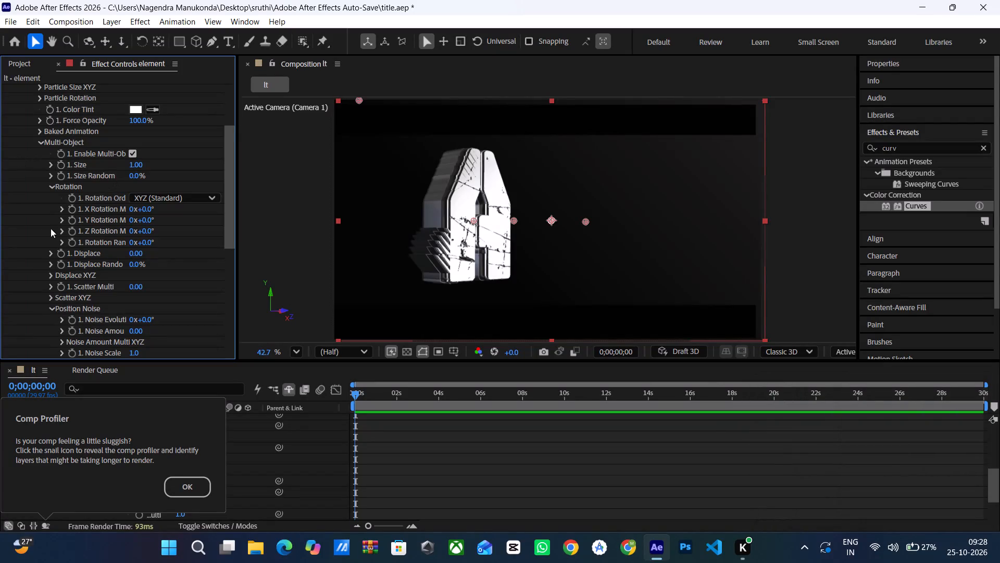
Set Group 1's Multi-Object X Scatter to -3.09 to spread the letter's pieces apart, and dismiss the Comp Profiler tip.
{"action": "scroll", "coordinate": [60, 285], "scroll_direction": "down", "scroll_amount": 3}
{"action": "scroll", "coordinate": [60, 285], "scroll_direction": "up", "scroll_amount": 2}
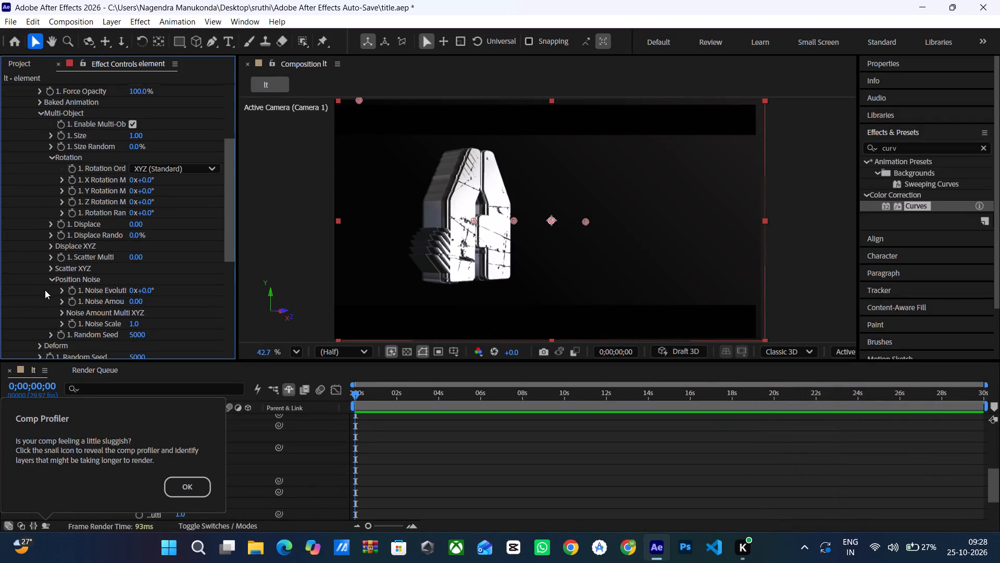
{"action": "left_click", "coordinate": [51, 266]}
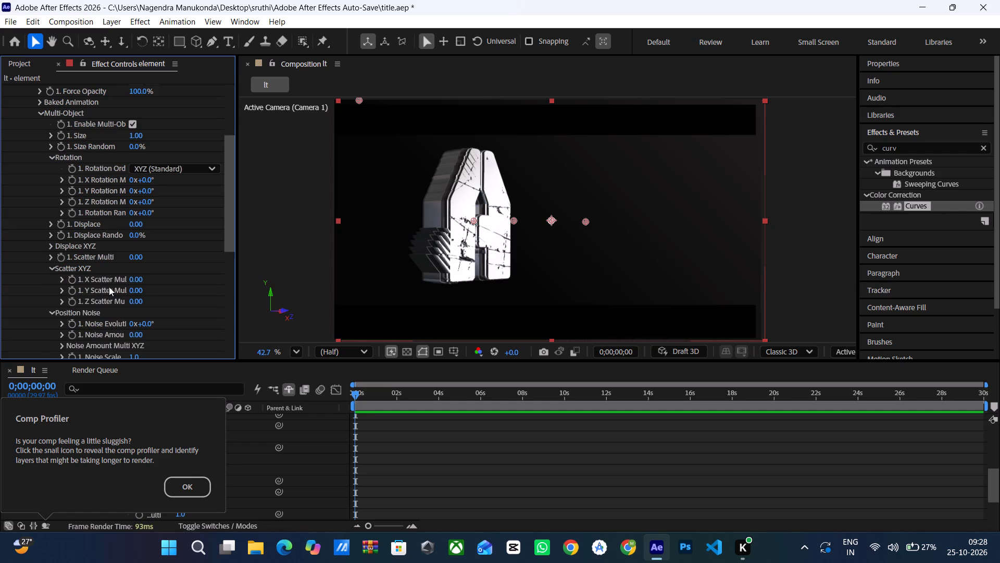
{"action": "left_click_drag", "start_coordinate": [136, 281], "coordinate": [161, 284]}
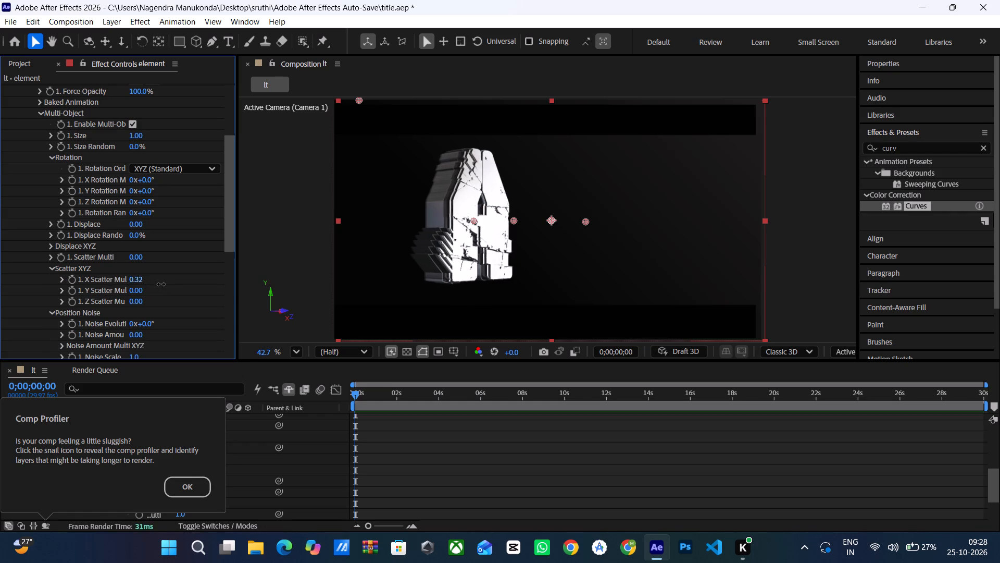
{"action": "left_click_drag", "start_coordinate": [161, 284], "coordinate": [81, 284]}
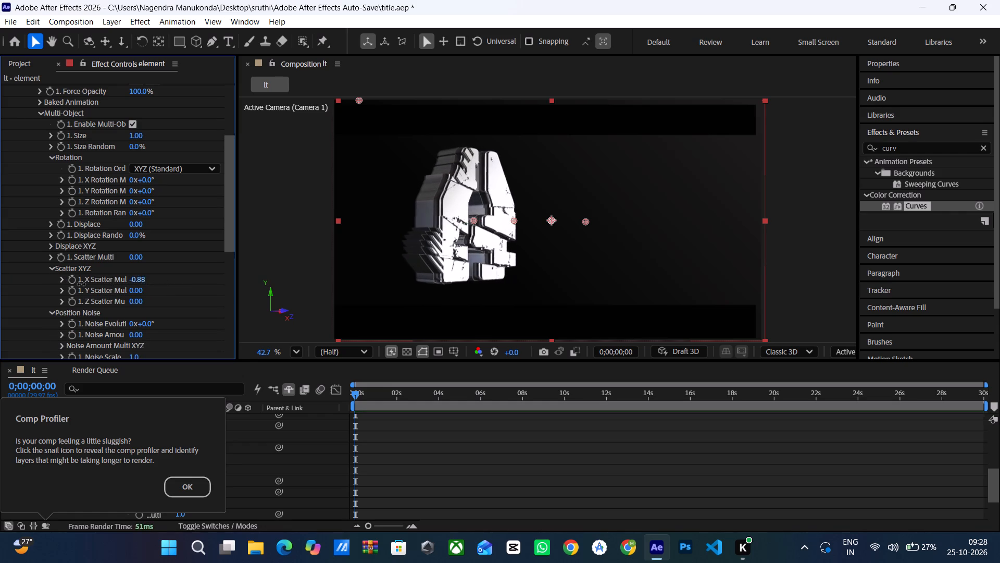
{"action": "left_click_drag", "start_coordinate": [81, 284], "coordinate": [26, 277]}
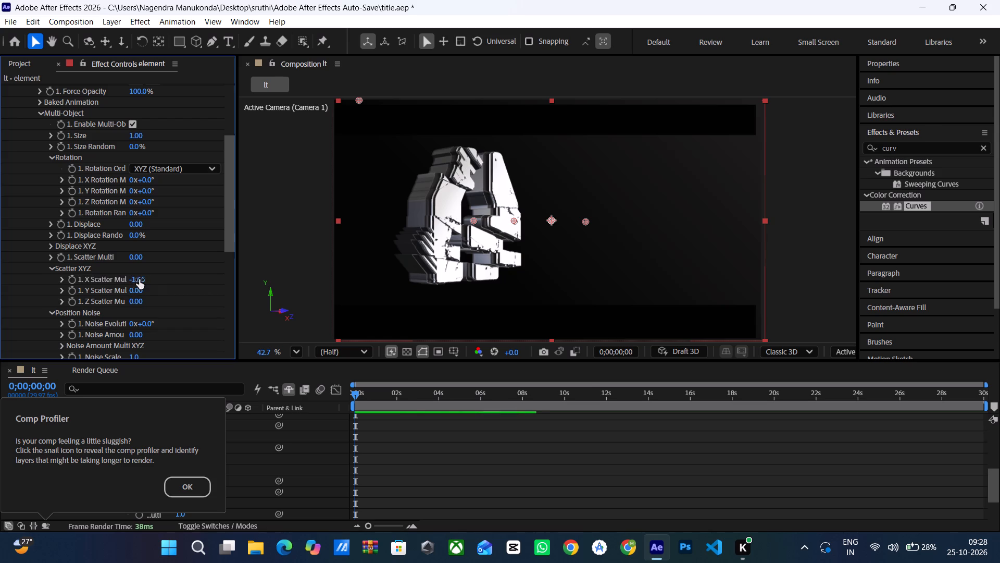
{"action": "left_click_drag", "start_coordinate": [139, 278], "coordinate": [42, 268]}
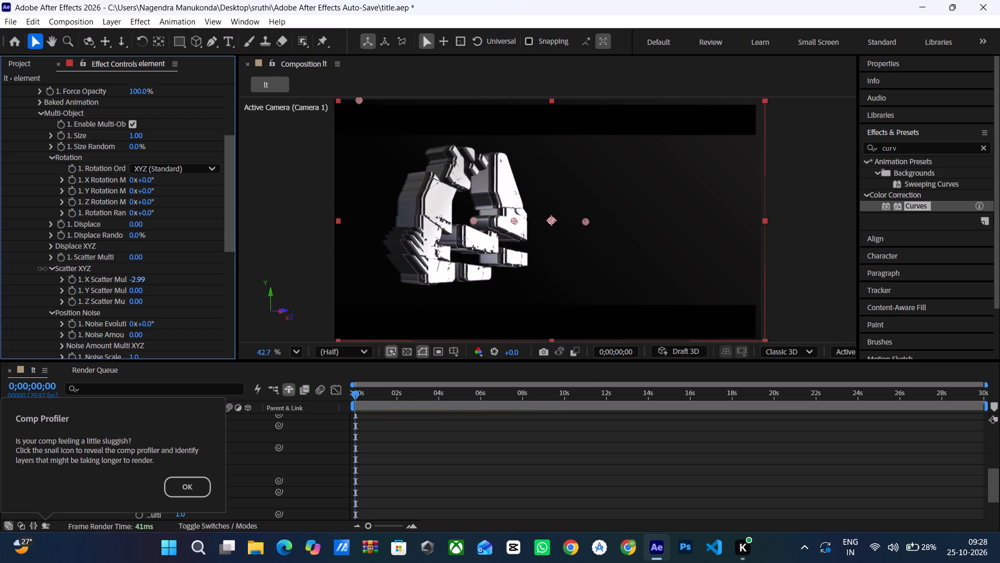
{"action": "left_click_drag", "start_coordinate": [42, 268], "coordinate": [35, 267]}
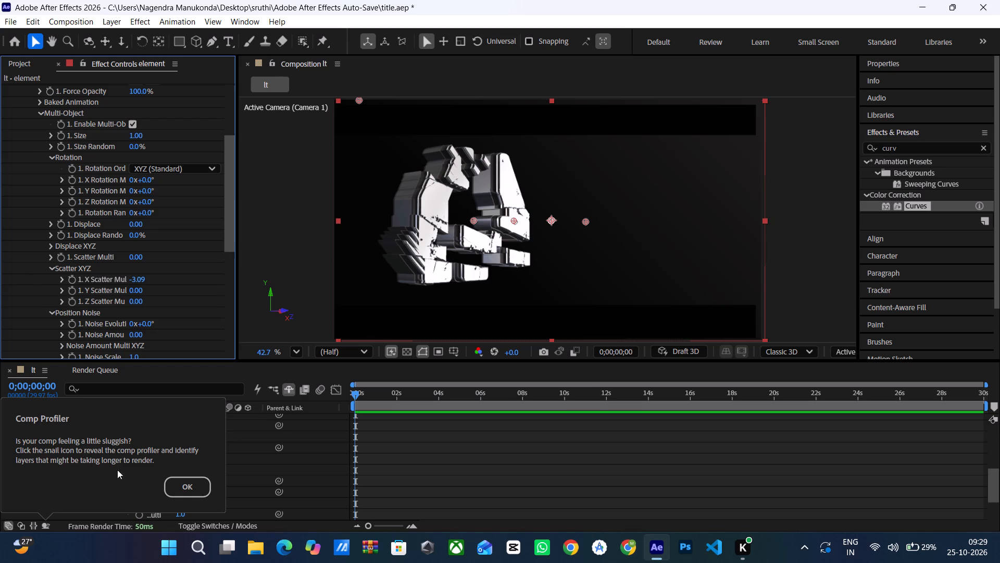
{"action": "left_click", "coordinate": [172, 482]}
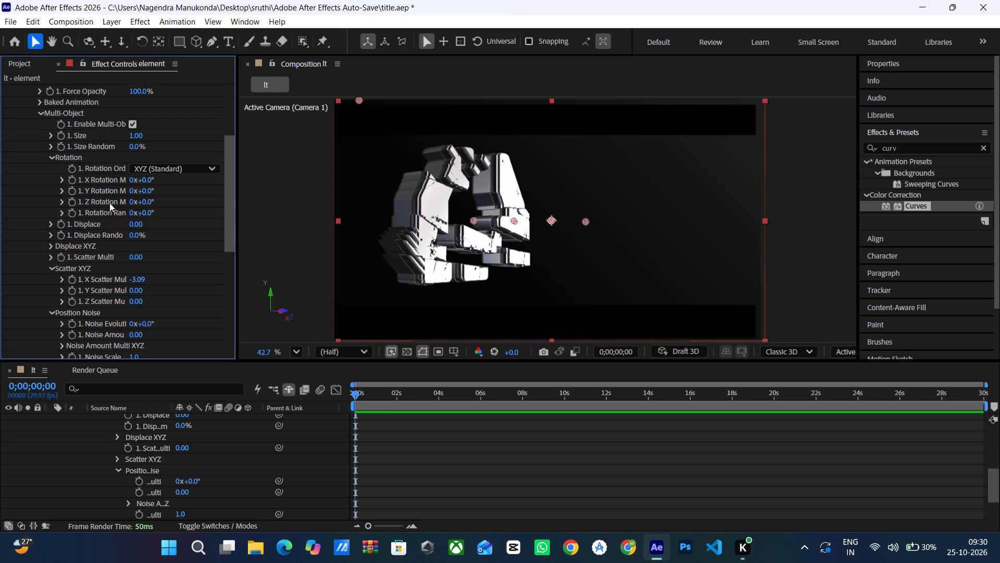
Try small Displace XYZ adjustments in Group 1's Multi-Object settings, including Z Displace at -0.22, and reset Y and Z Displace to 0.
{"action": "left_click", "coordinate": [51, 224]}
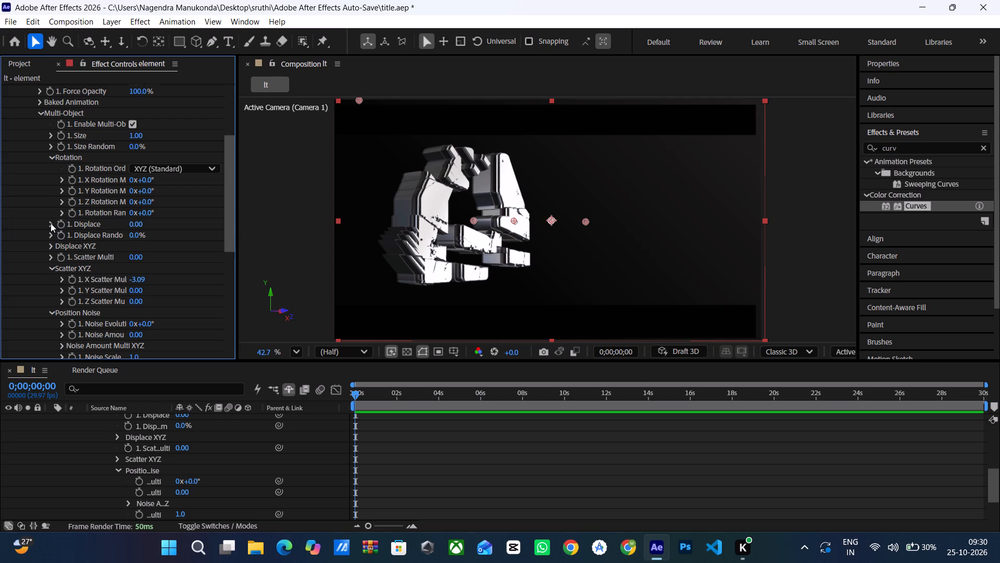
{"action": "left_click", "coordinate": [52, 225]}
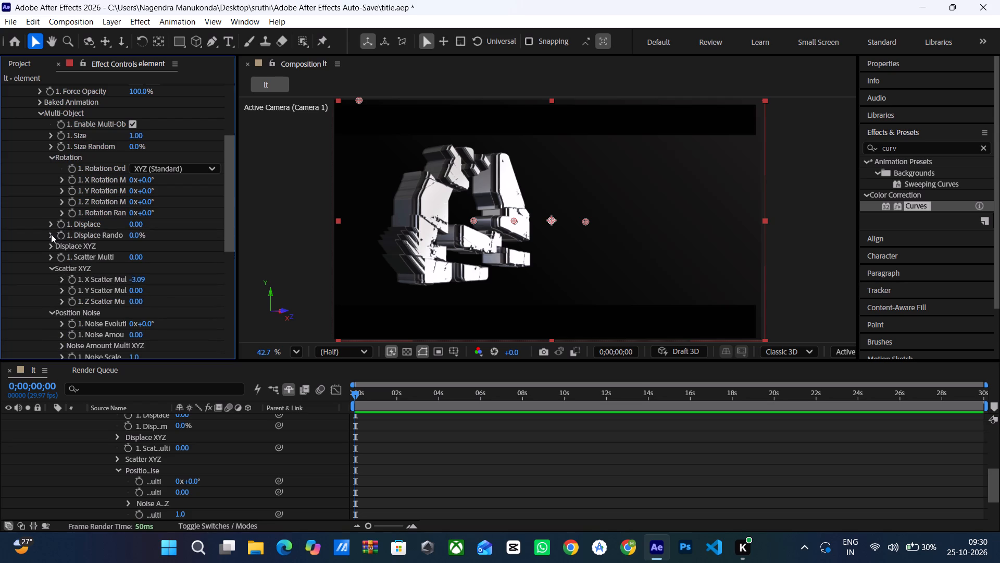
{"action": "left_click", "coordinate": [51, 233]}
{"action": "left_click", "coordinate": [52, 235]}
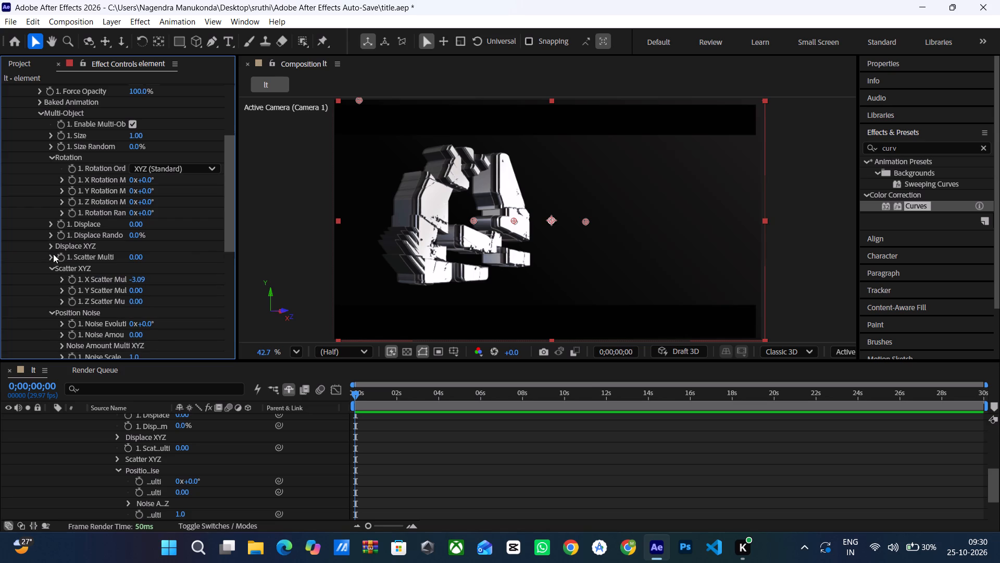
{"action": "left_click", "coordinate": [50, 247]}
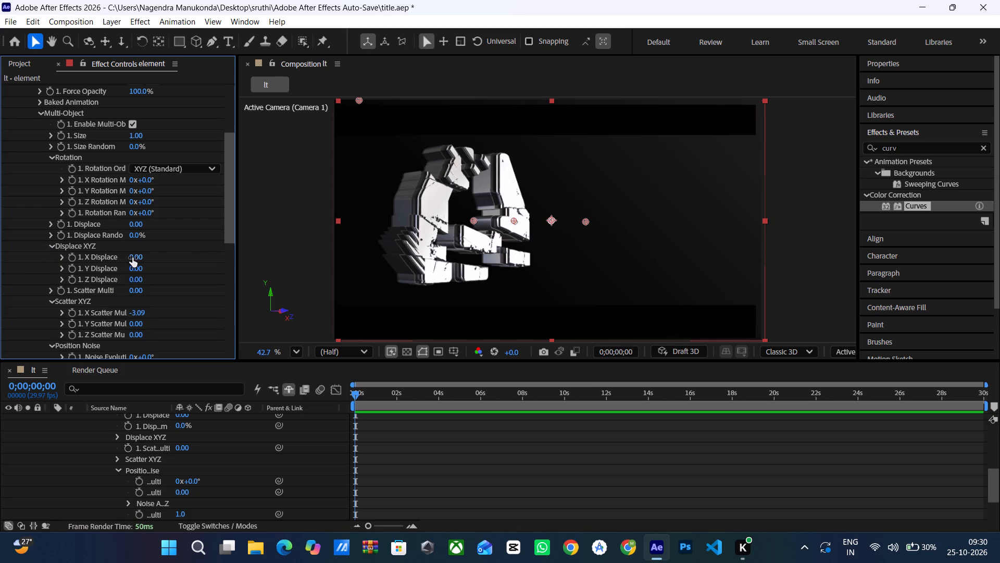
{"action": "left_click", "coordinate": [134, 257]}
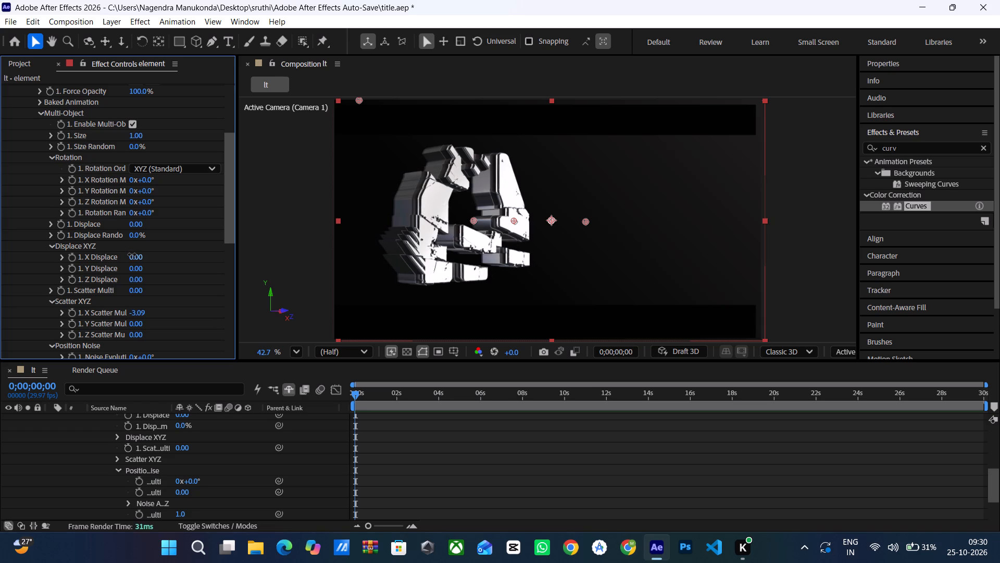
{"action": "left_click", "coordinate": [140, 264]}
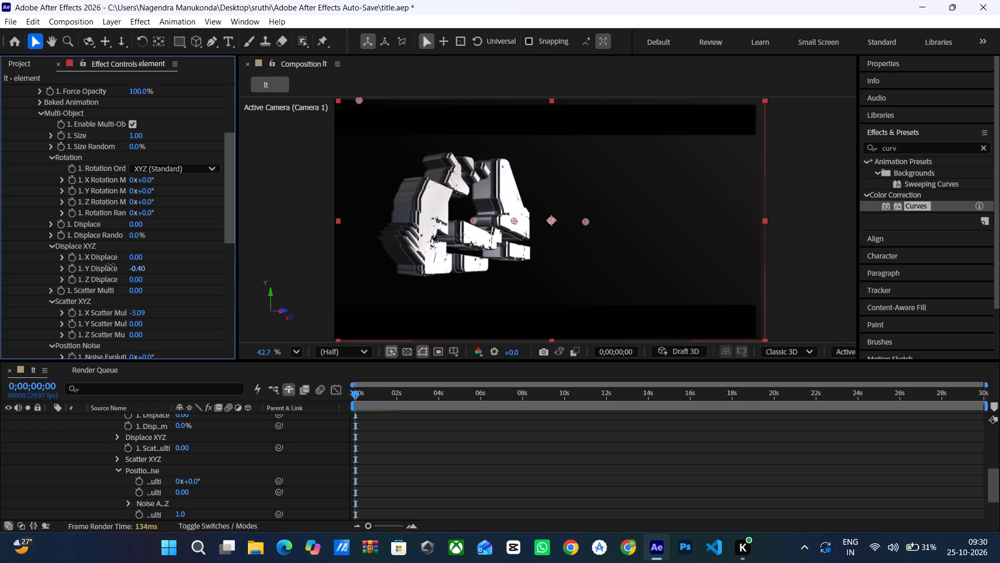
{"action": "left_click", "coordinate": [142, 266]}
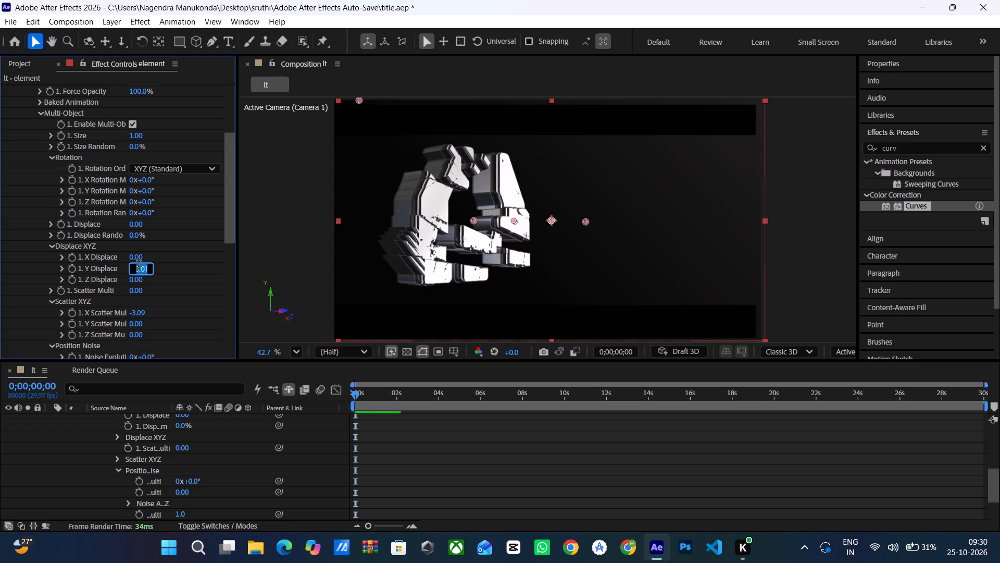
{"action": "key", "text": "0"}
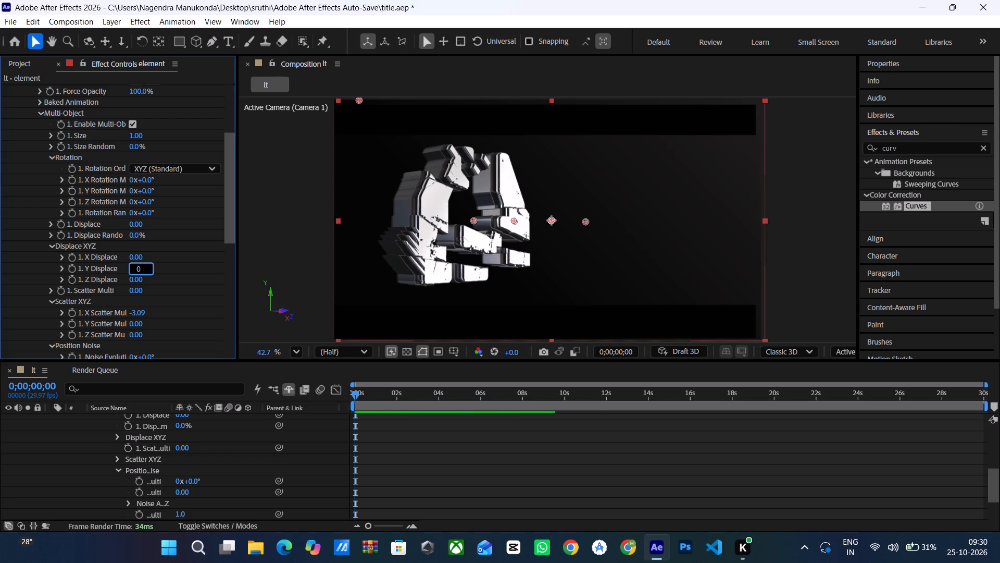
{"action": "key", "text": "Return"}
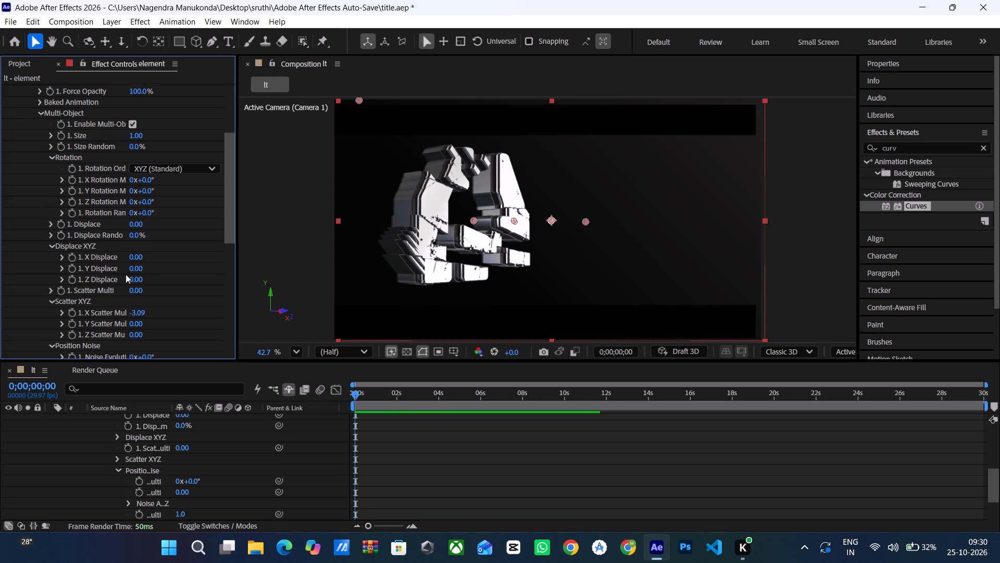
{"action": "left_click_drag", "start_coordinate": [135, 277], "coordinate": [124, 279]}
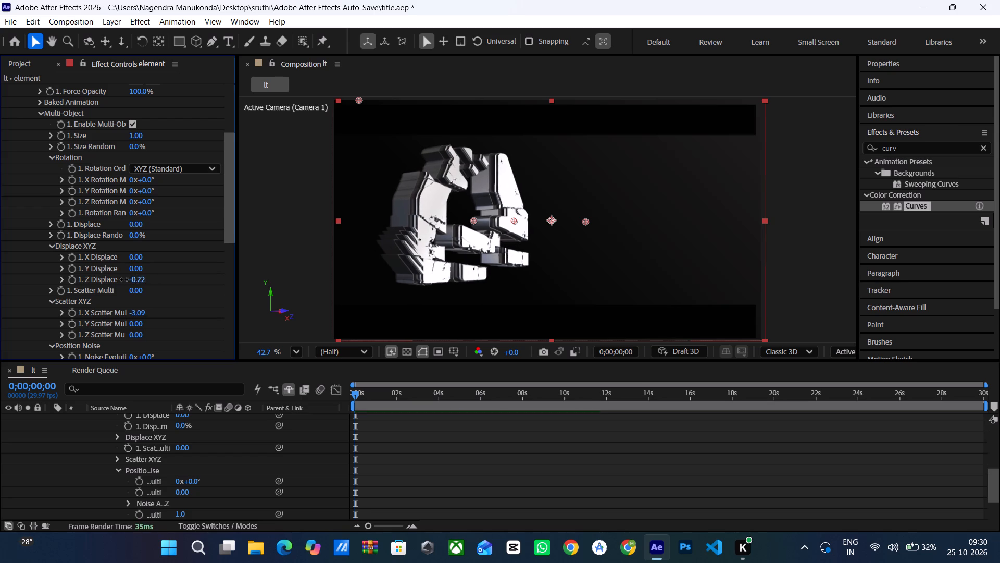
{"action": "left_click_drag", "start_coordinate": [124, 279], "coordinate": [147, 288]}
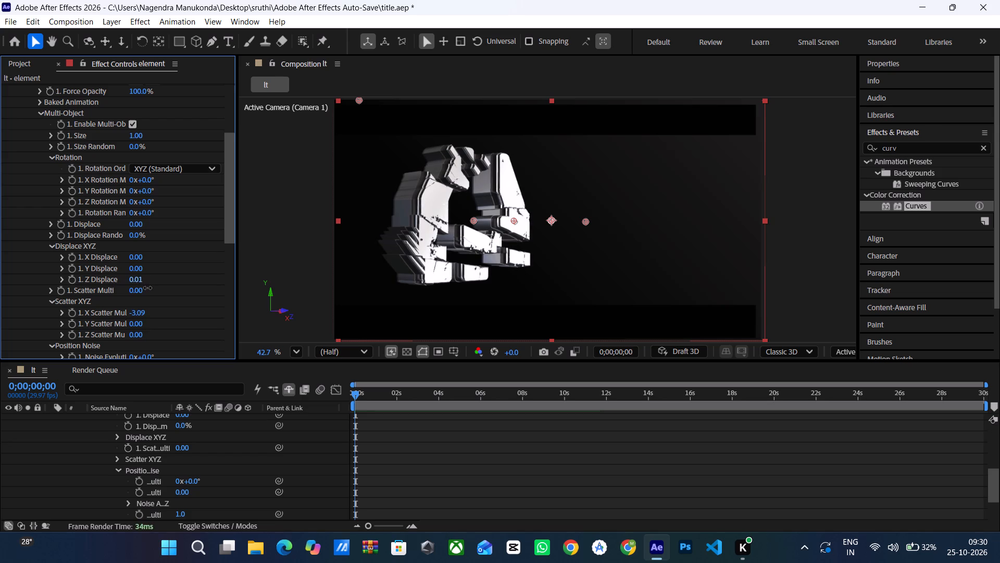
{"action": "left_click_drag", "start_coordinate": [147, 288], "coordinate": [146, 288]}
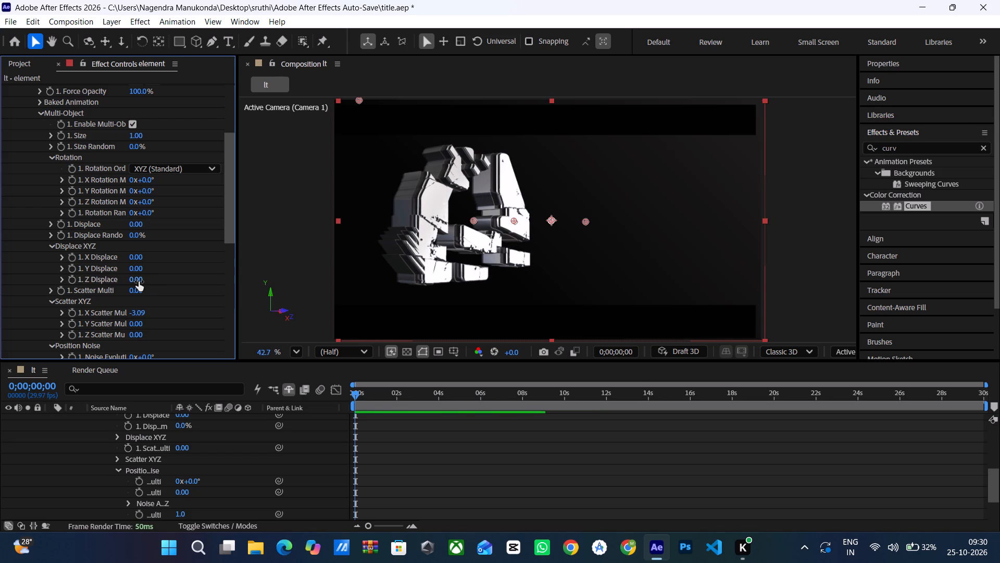
Start keyframing Group 1's Multi-Object X Scatter at 0;00;00;00.
{"action": "scroll", "coordinate": [67, 228], "scroll_direction": "up", "scroll_amount": 2}
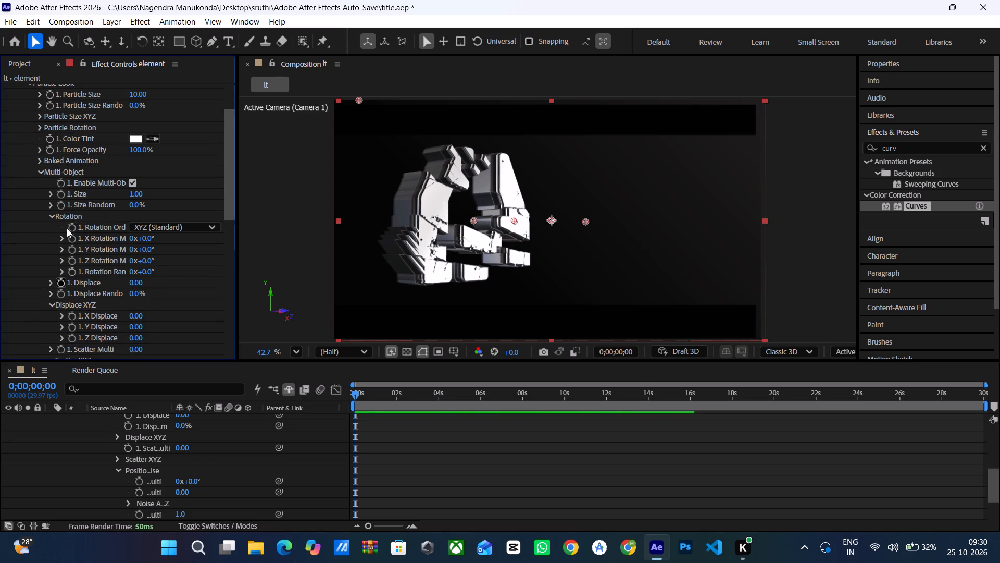
{"action": "scroll", "coordinate": [71, 213], "scroll_direction": "up", "scroll_amount": 2}
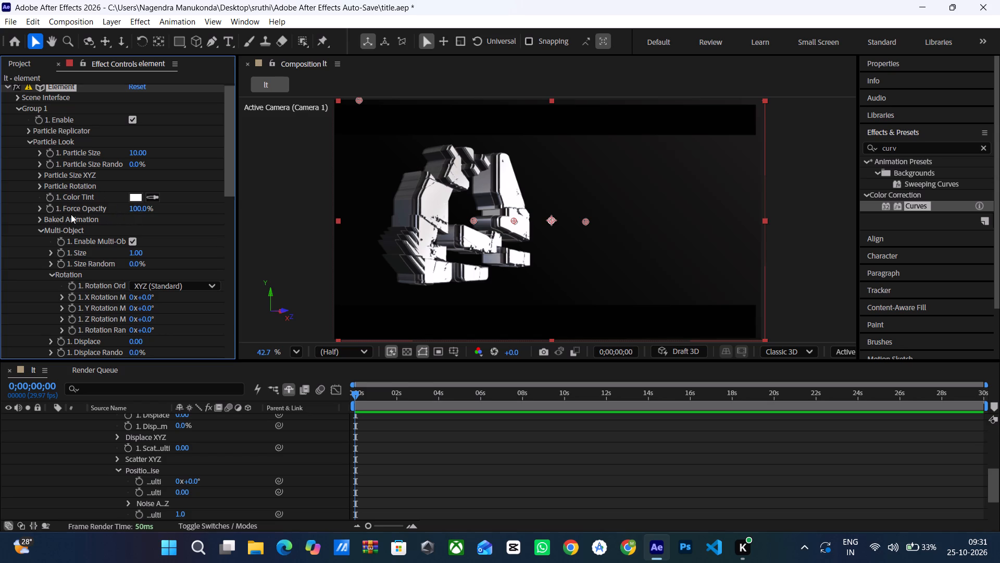
{"action": "scroll", "coordinate": [39, 243], "scroll_direction": "down", "scroll_amount": 1}
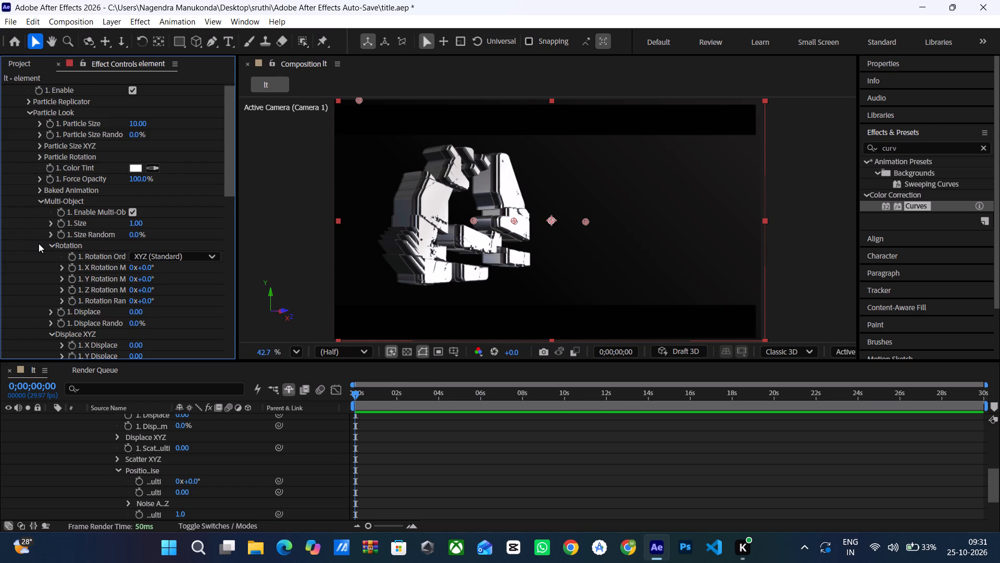
{"action": "scroll", "coordinate": [39, 243], "scroll_direction": "down", "scroll_amount": 3}
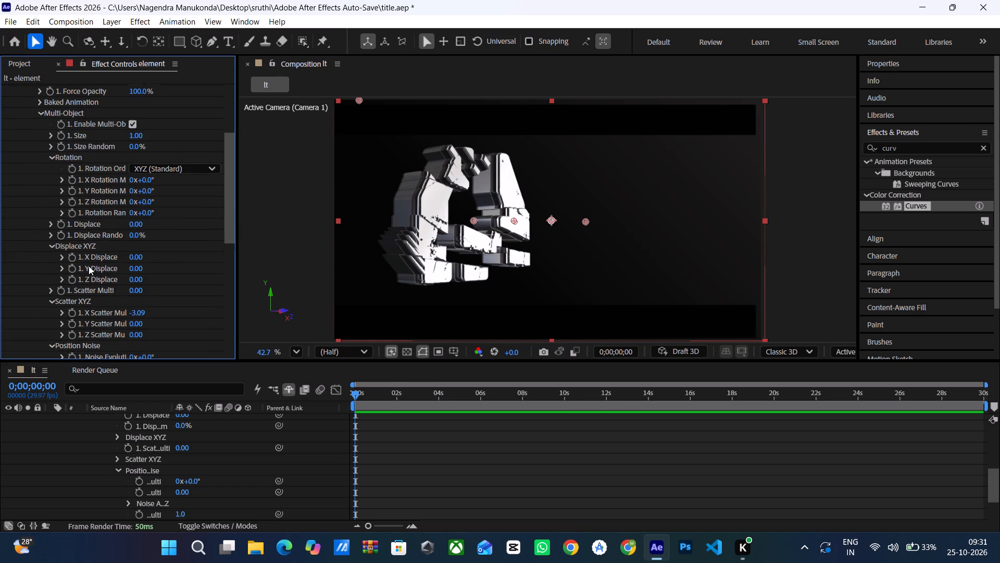
{"action": "scroll", "coordinate": [89, 266], "scroll_direction": "up", "scroll_amount": 2}
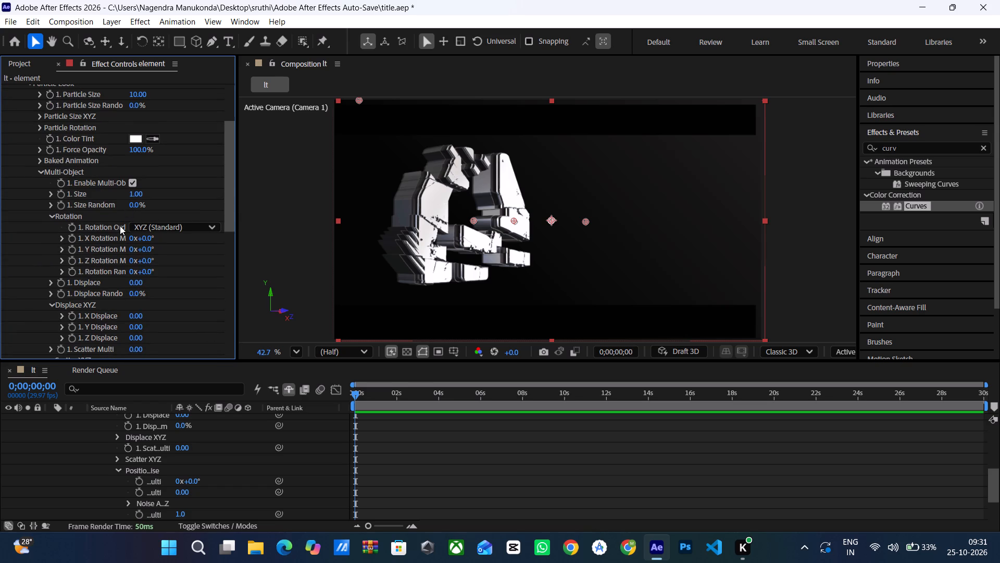
{"action": "scroll", "coordinate": [120, 226], "scroll_direction": "down", "scroll_amount": 4}
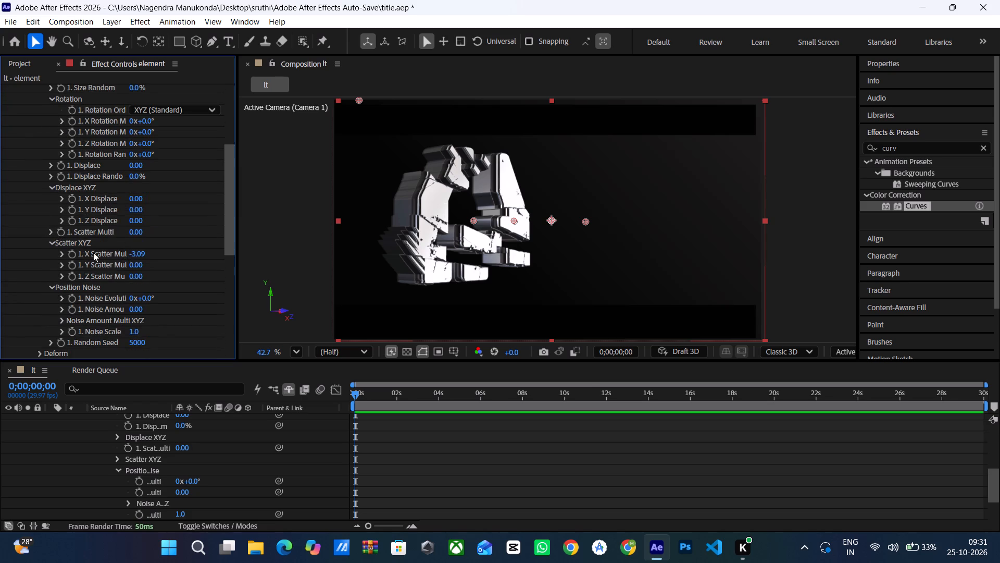
{"action": "left_click", "coordinate": [70, 251]}
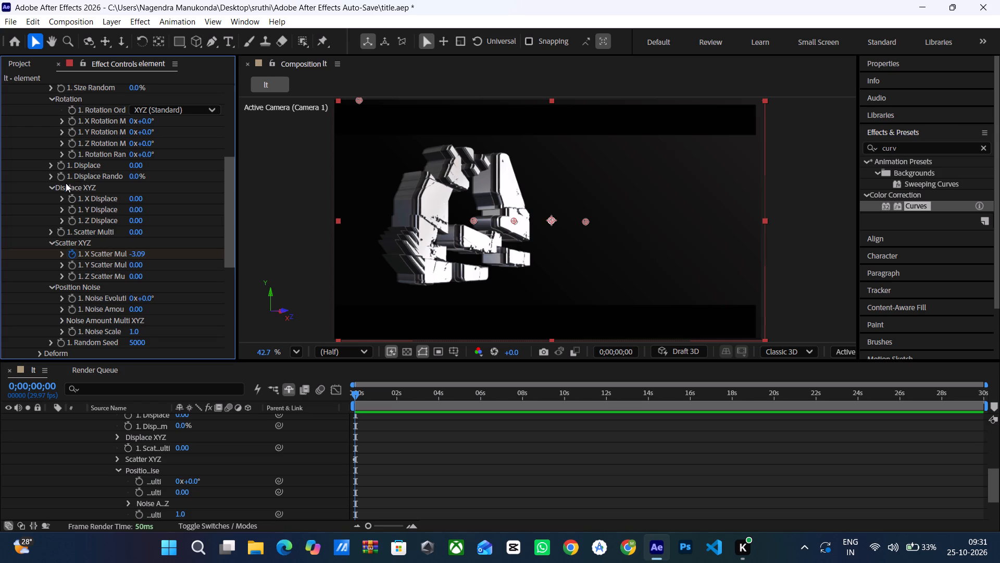
Collapse the Multi-Object Rotation settings and start keyframing Position Z in Group 1's Particle Replicator at 0;00;00;00.
{"action": "scroll", "coordinate": [66, 183], "scroll_direction": "up", "scroll_amount": 2}
{"action": "left_click", "coordinate": [49, 152]}
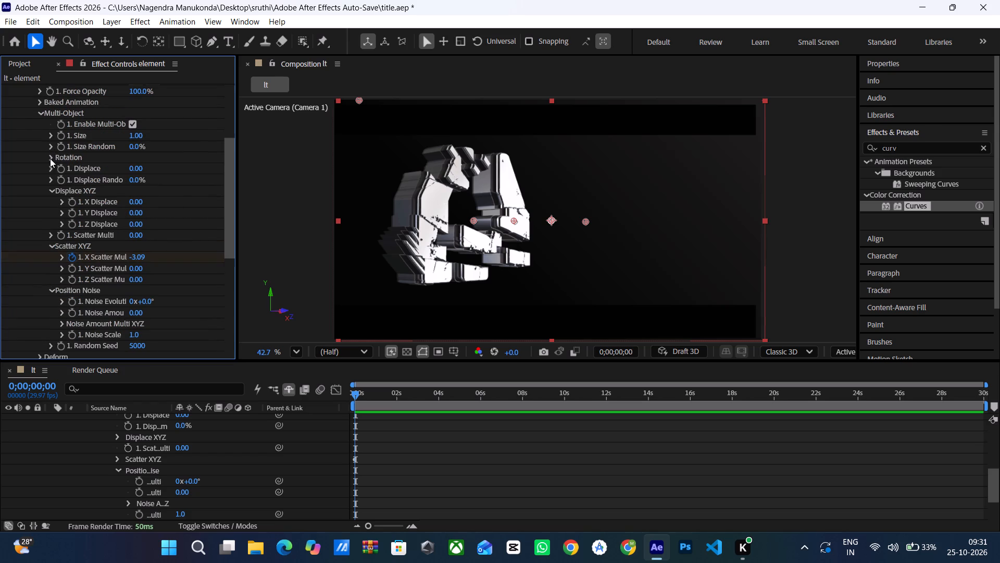
{"action": "left_click", "coordinate": [41, 109]}
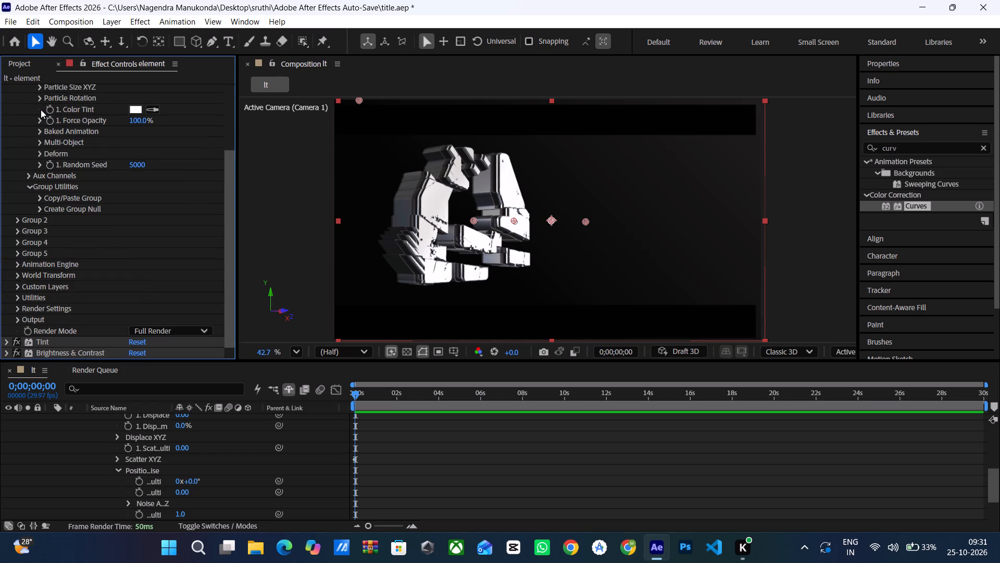
{"action": "left_click", "coordinate": [40, 139]}
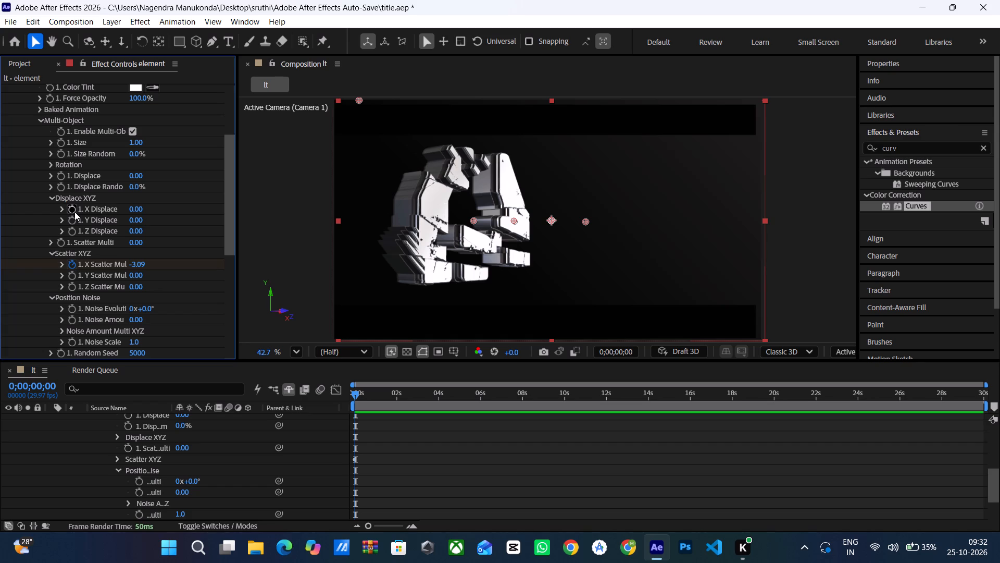
{"action": "scroll", "coordinate": [46, 221], "scroll_direction": "up", "scroll_amount": 2}
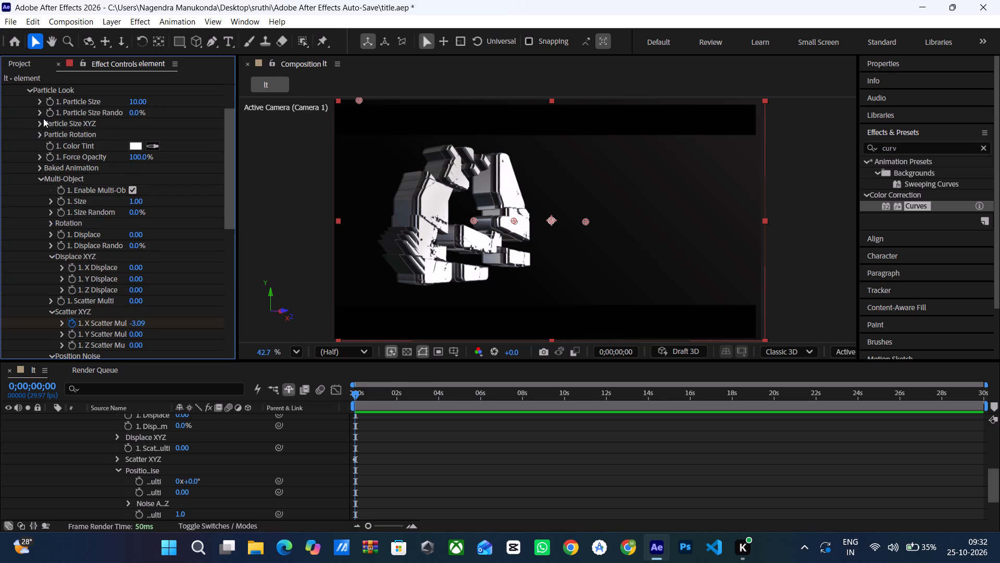
{"action": "scroll", "coordinate": [43, 119], "scroll_direction": "up", "scroll_amount": 3}
{"action": "left_click", "coordinate": [29, 131]}
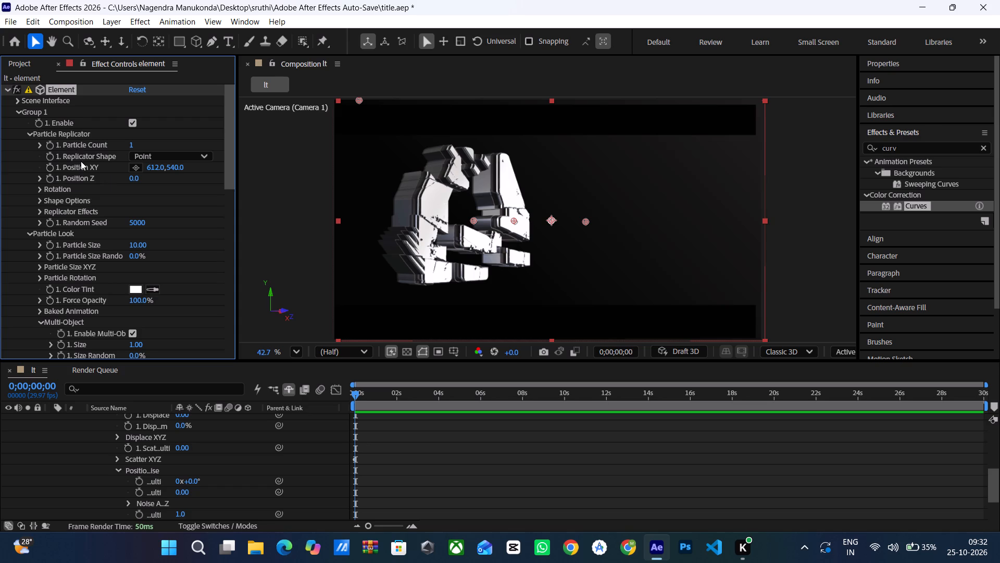
{"action": "left_click", "coordinate": [51, 179]}
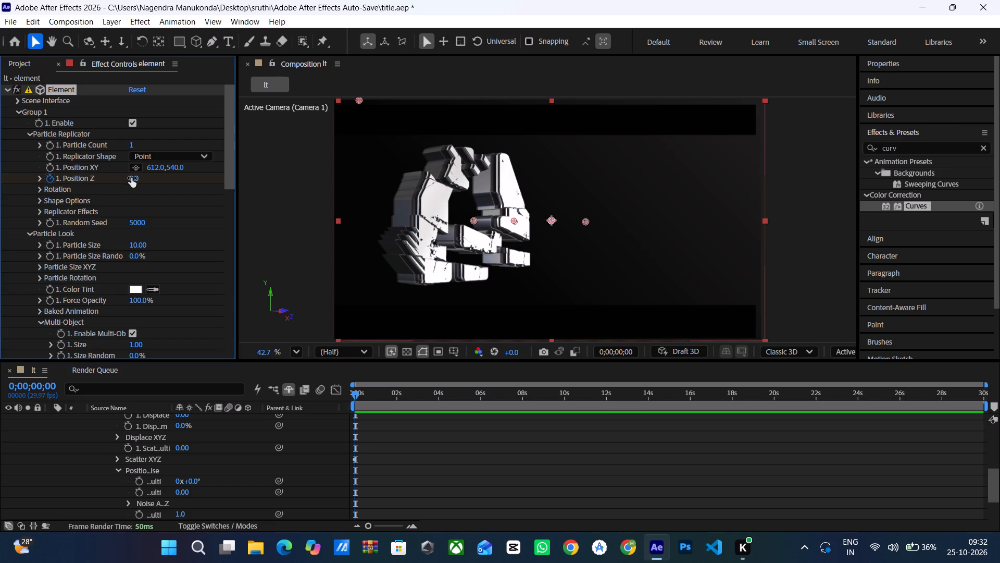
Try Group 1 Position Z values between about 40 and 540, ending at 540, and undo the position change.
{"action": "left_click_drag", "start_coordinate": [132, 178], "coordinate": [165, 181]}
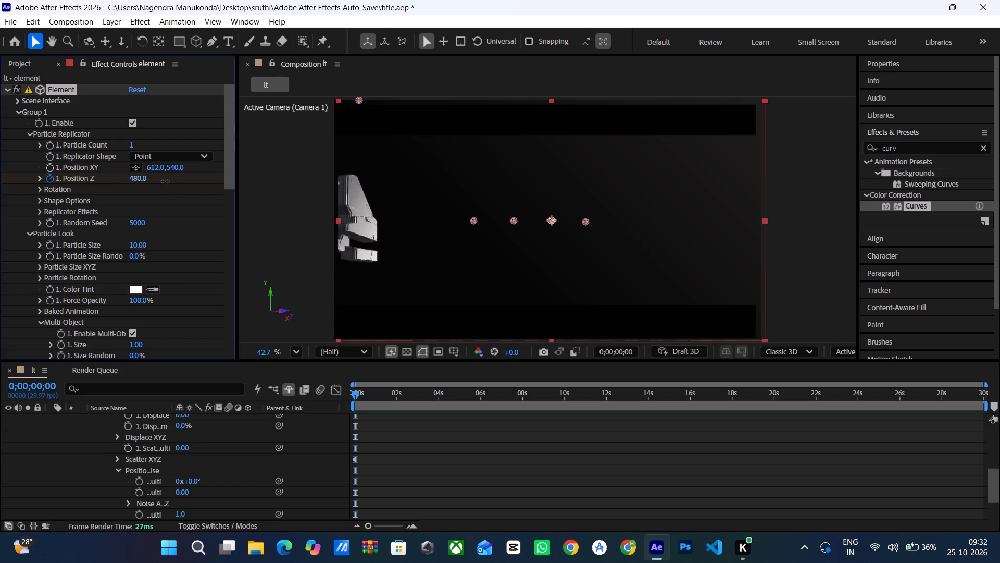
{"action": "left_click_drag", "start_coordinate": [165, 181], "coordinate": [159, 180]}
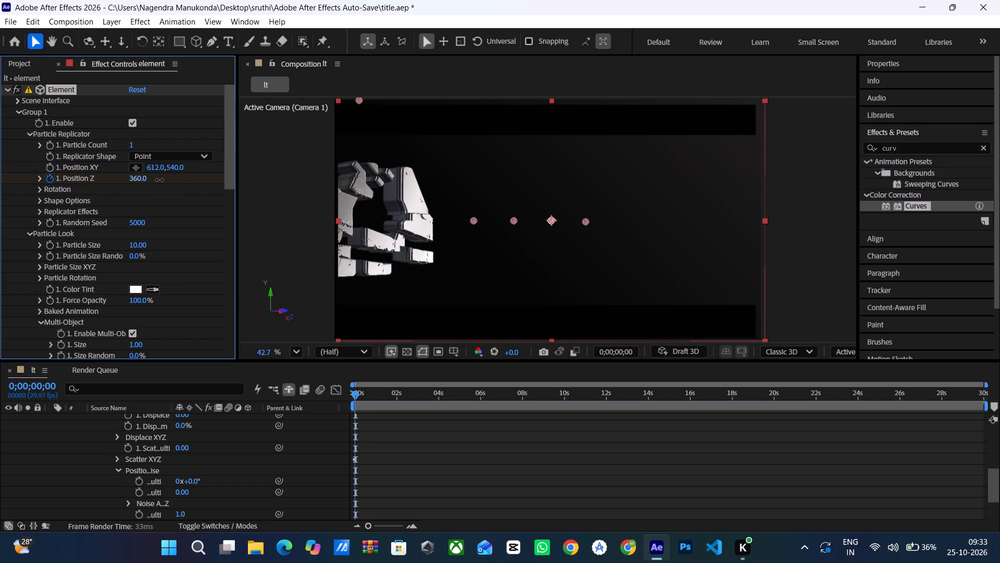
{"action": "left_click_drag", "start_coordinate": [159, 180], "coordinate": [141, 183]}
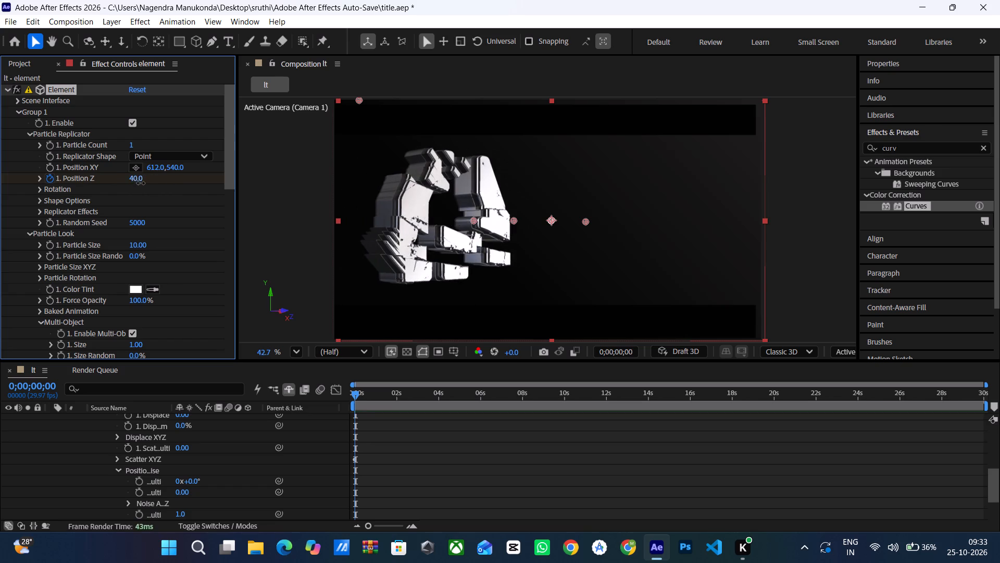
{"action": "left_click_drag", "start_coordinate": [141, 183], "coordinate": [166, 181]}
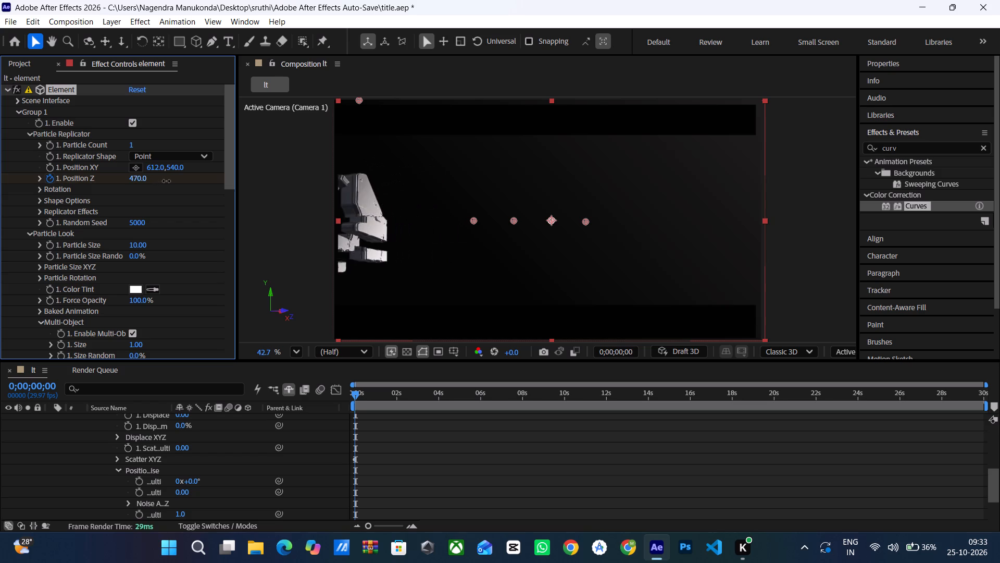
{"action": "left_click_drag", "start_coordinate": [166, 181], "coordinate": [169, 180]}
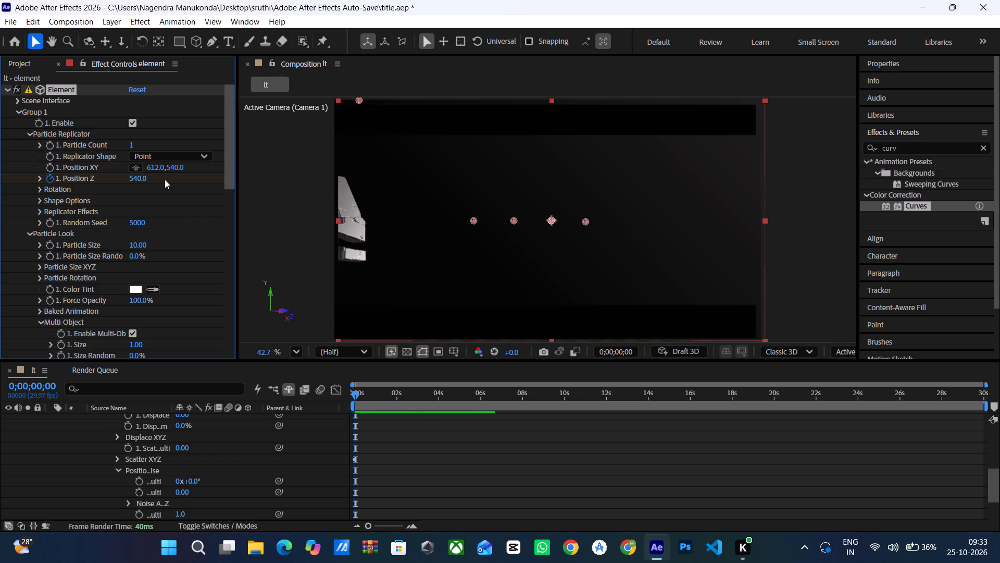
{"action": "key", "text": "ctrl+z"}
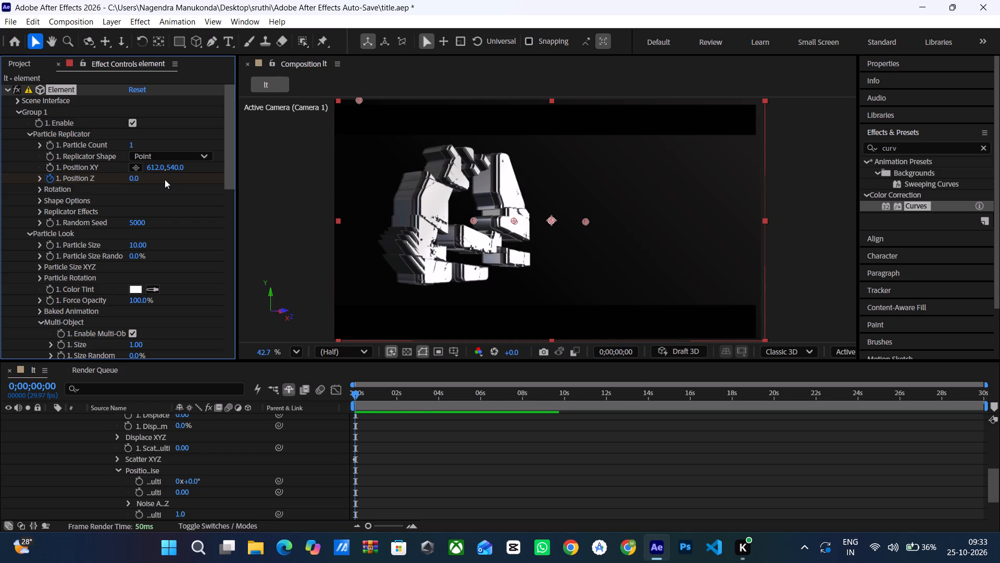